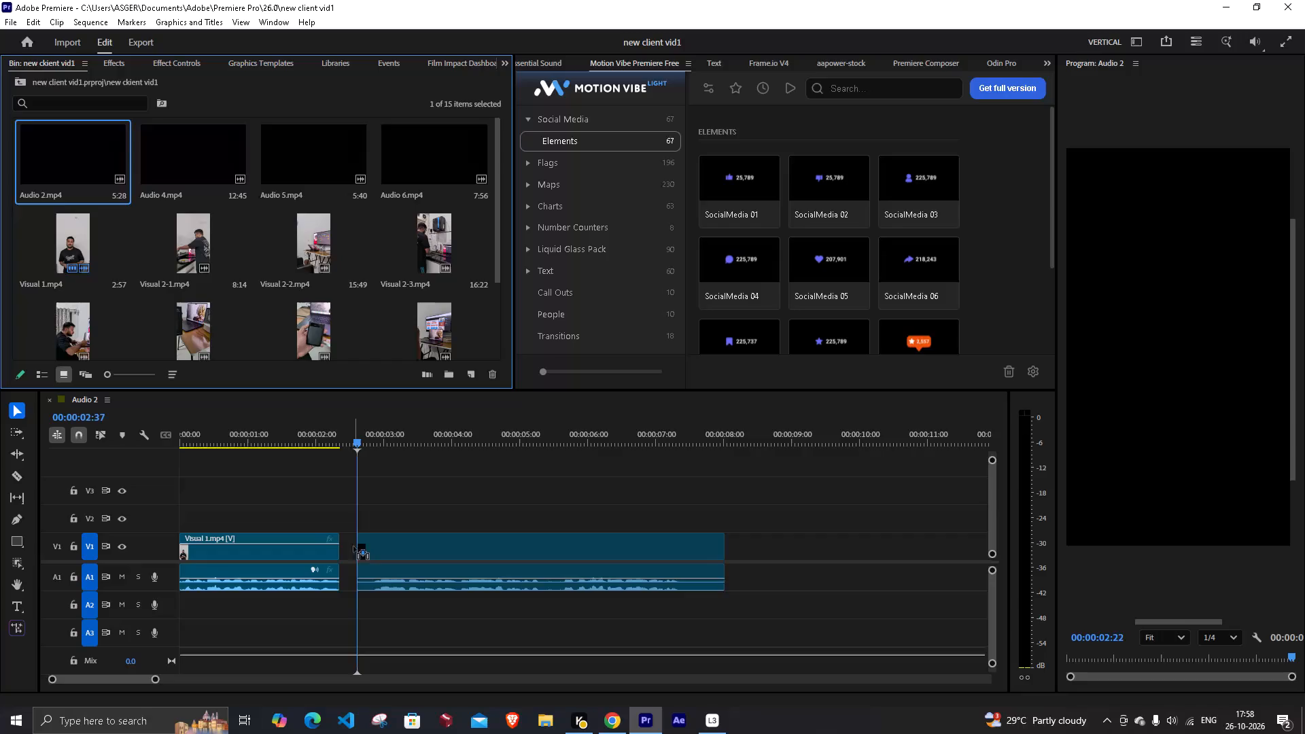
# Preview the start of the Audio 2.mp4 clip, then set the playhead just after the cut, at 00:00:02:34.
pyautogui.click(389, 436)
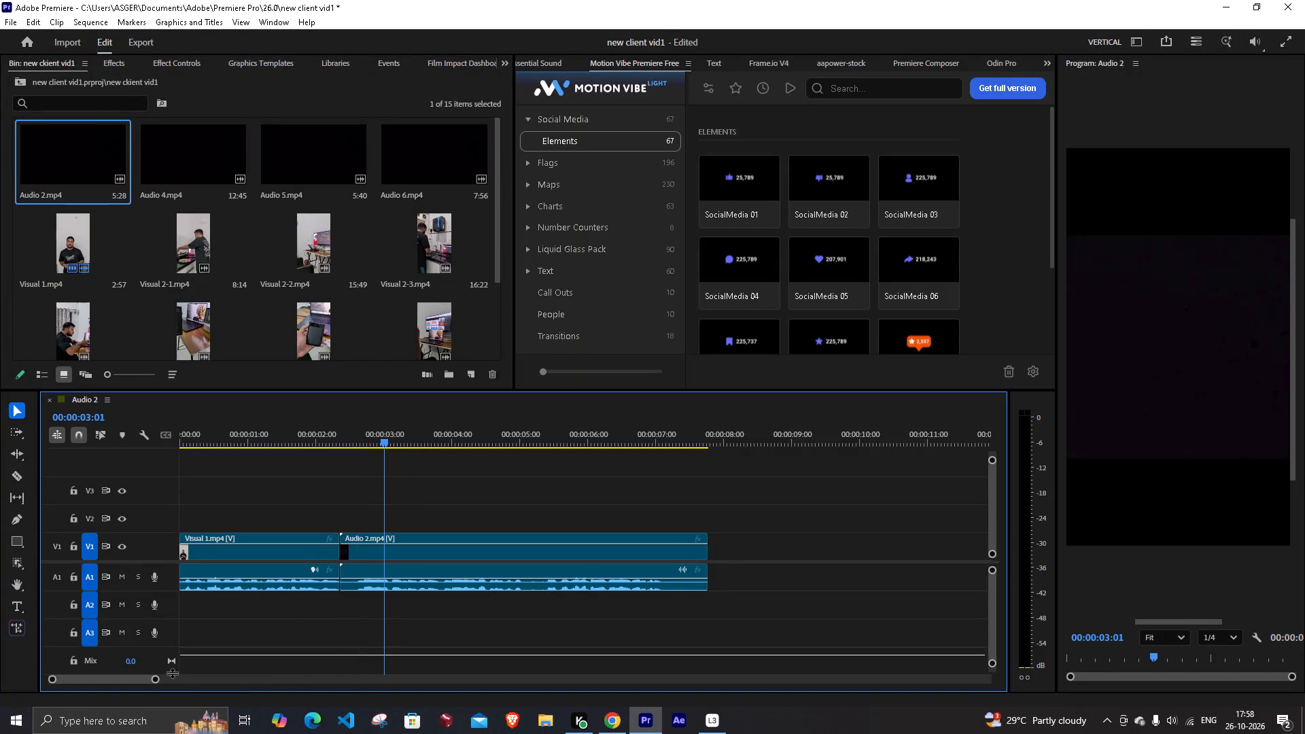
pyautogui.moveTo(157, 681); pyautogui.dragTo(167, 694)
pyautogui.press('space')
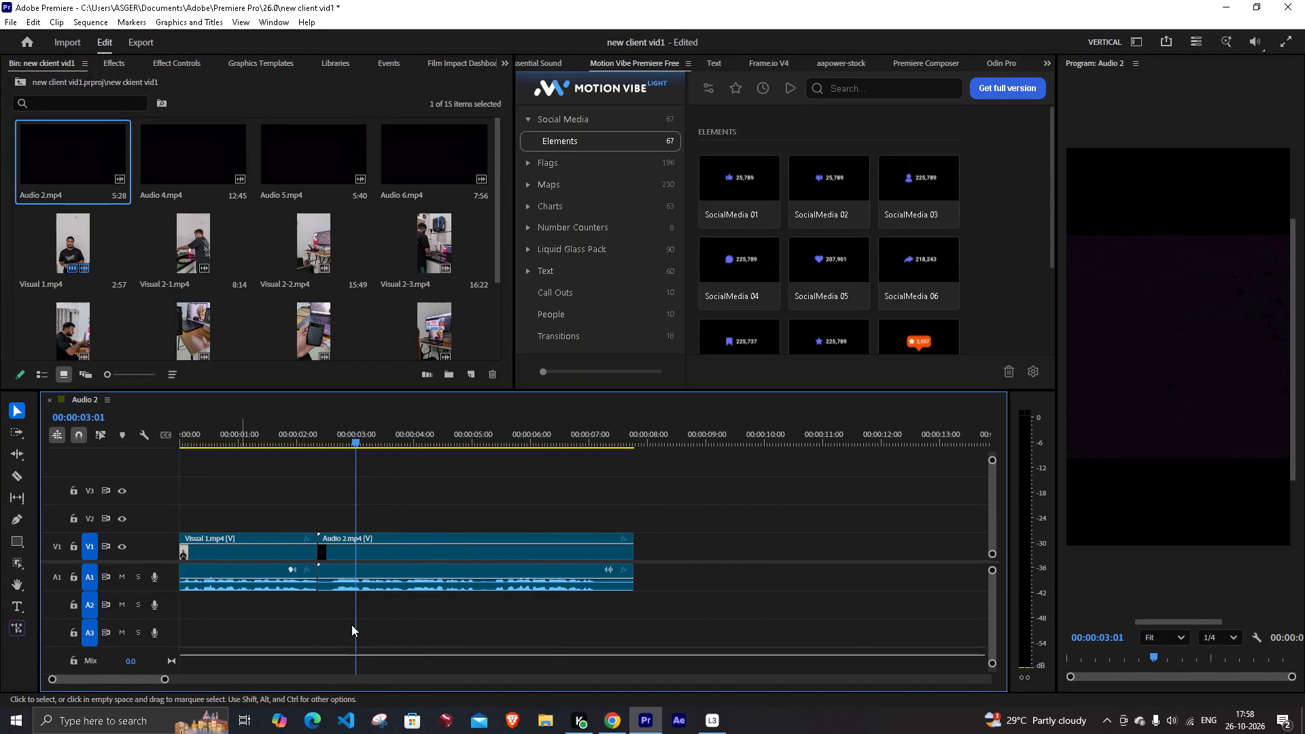
pyautogui.press('space')
pyautogui.moveTo(411, 432); pyautogui.dragTo(359, 488)
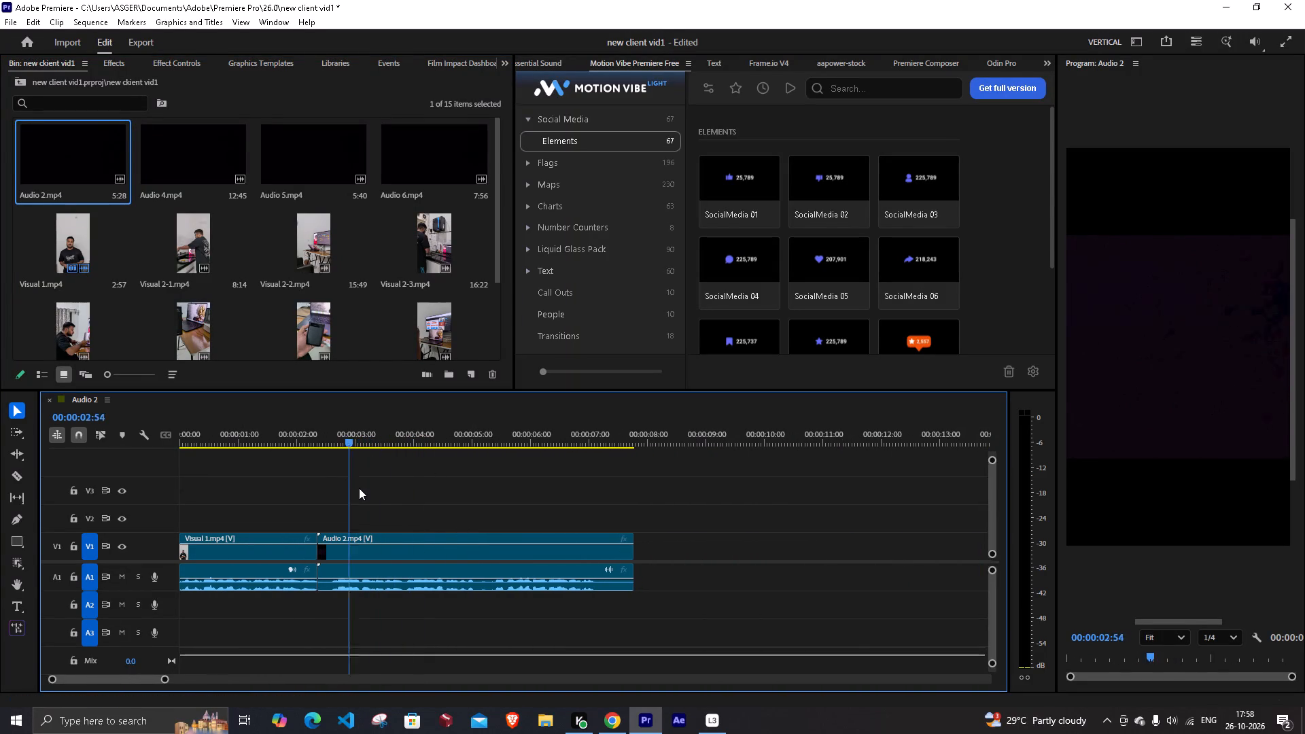
pyautogui.moveTo(359, 488); pyautogui.dragTo(332, 506)
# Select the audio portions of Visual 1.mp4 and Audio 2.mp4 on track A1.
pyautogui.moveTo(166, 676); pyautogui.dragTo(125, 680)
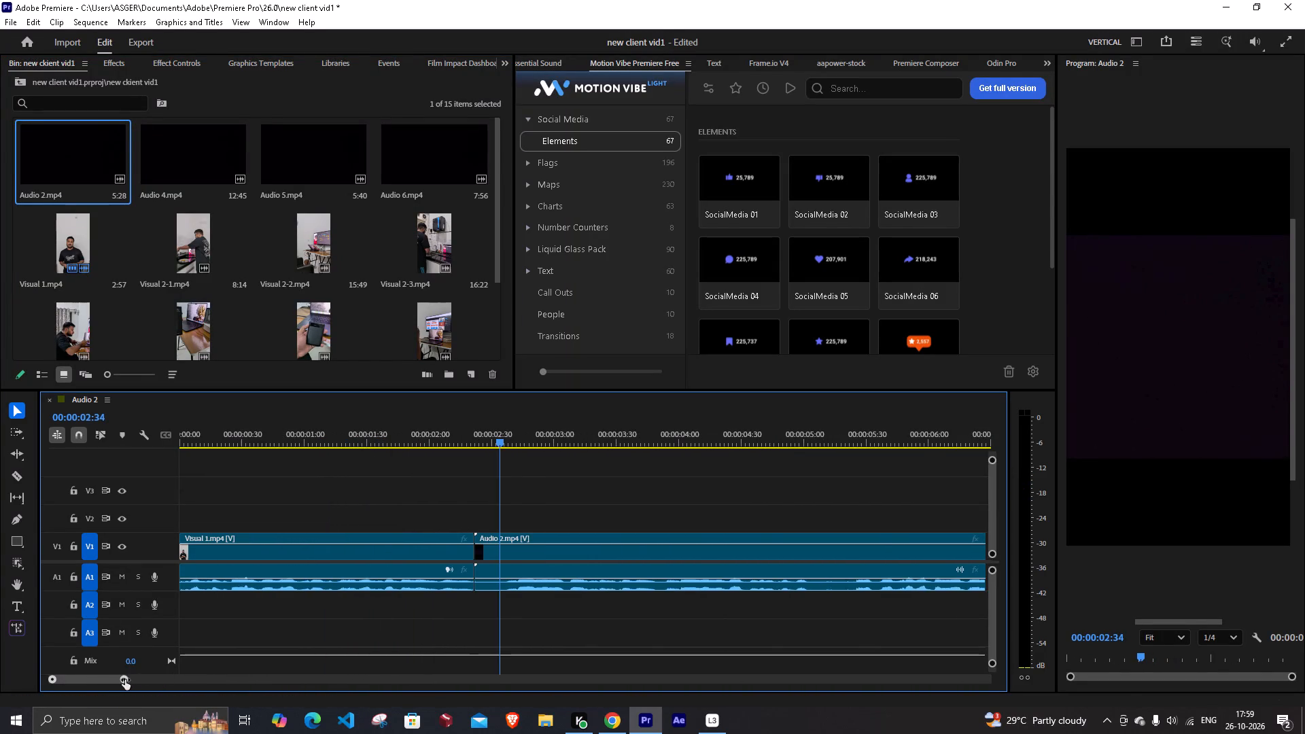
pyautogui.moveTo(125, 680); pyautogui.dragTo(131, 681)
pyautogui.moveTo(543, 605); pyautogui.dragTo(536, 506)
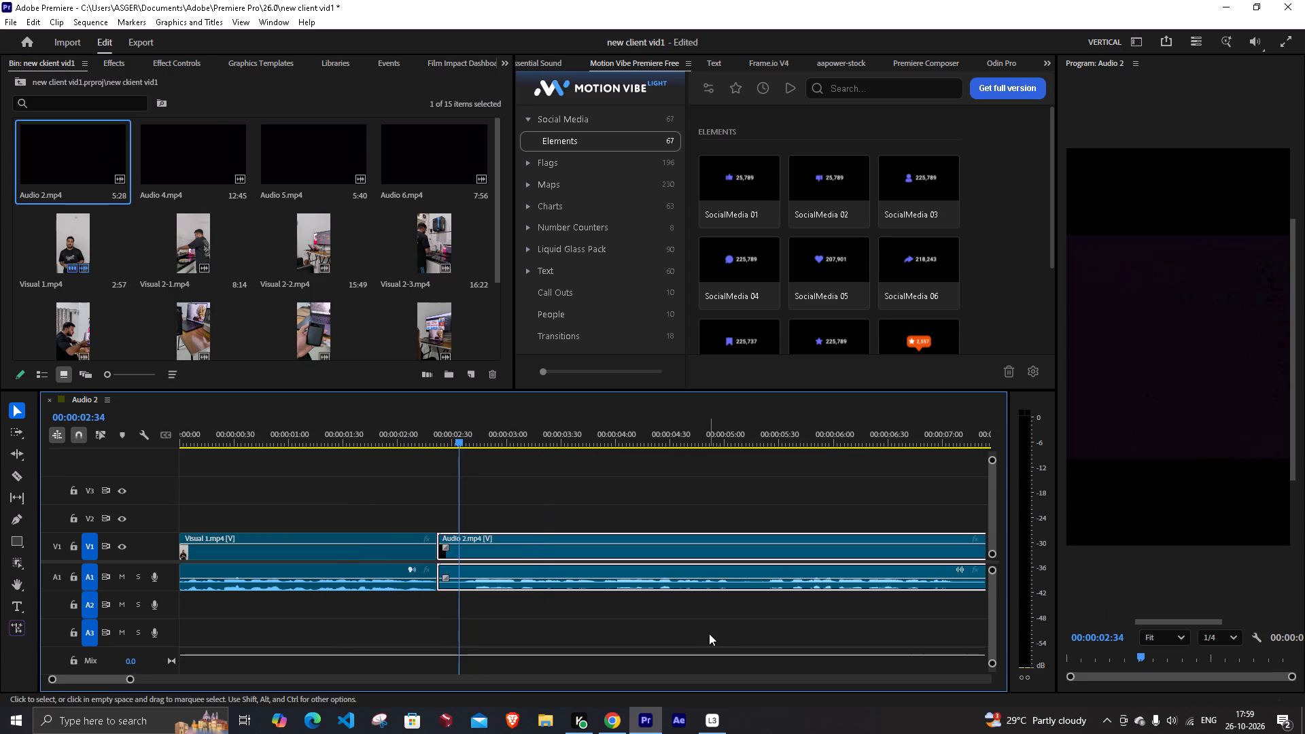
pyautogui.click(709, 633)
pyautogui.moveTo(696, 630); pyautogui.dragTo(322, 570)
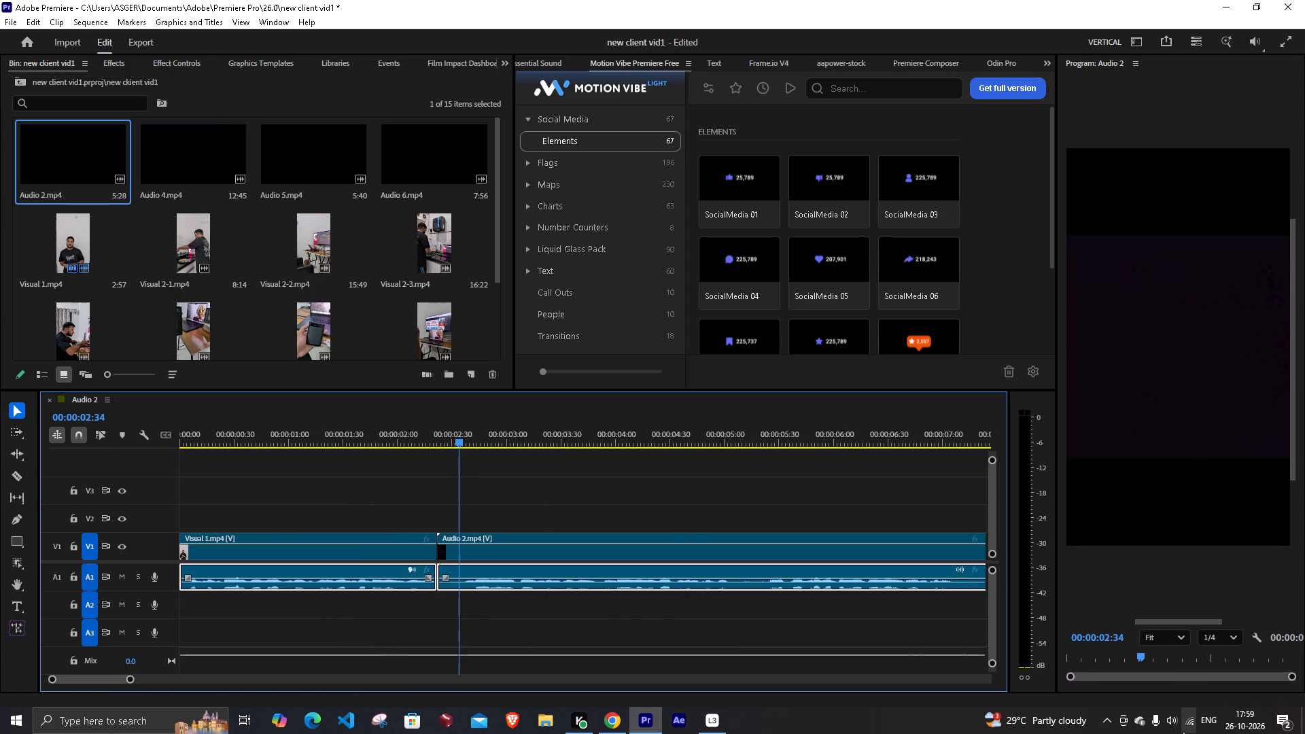
# Raise the Windows speaker volume slightly and return to the Premiere timeline with no clips selected.
pyautogui.click(1172, 721)
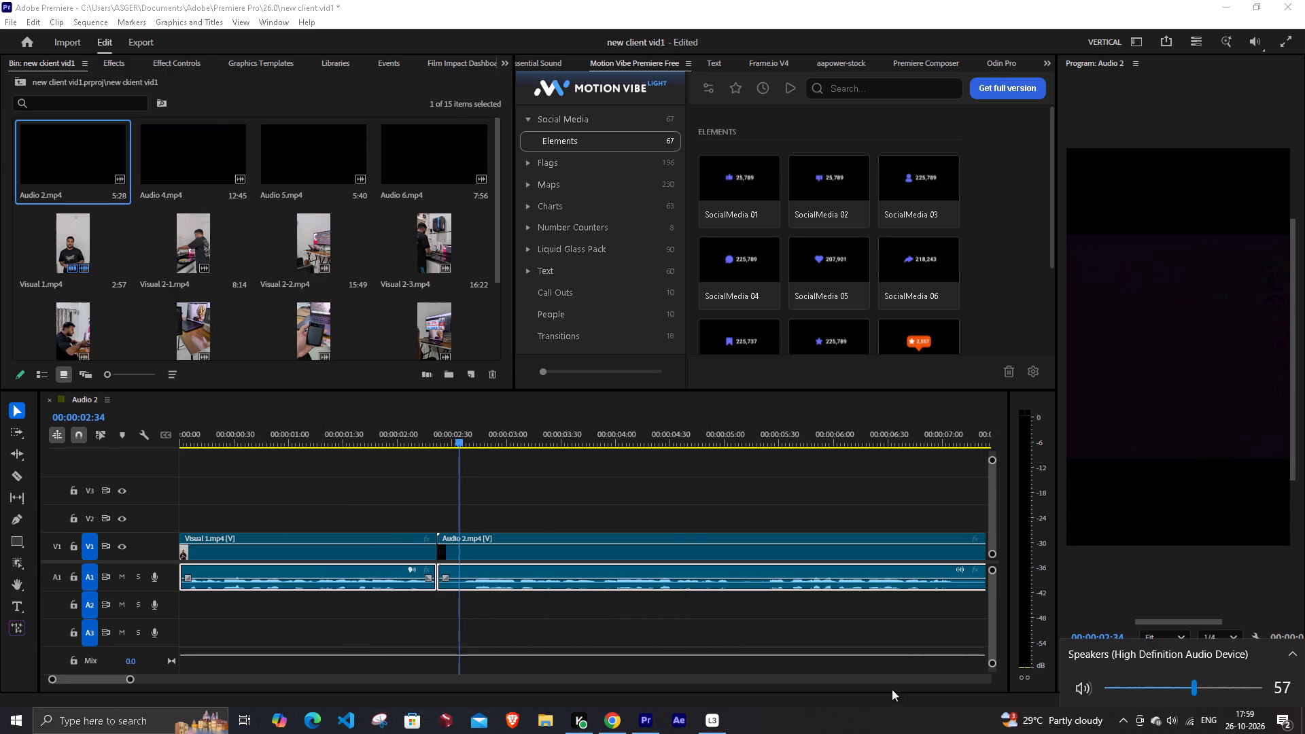
pyautogui.click(835, 609)
pyautogui.moveTo(673, 624); pyautogui.dragTo(384, 584)
pyautogui.click(1176, 718)
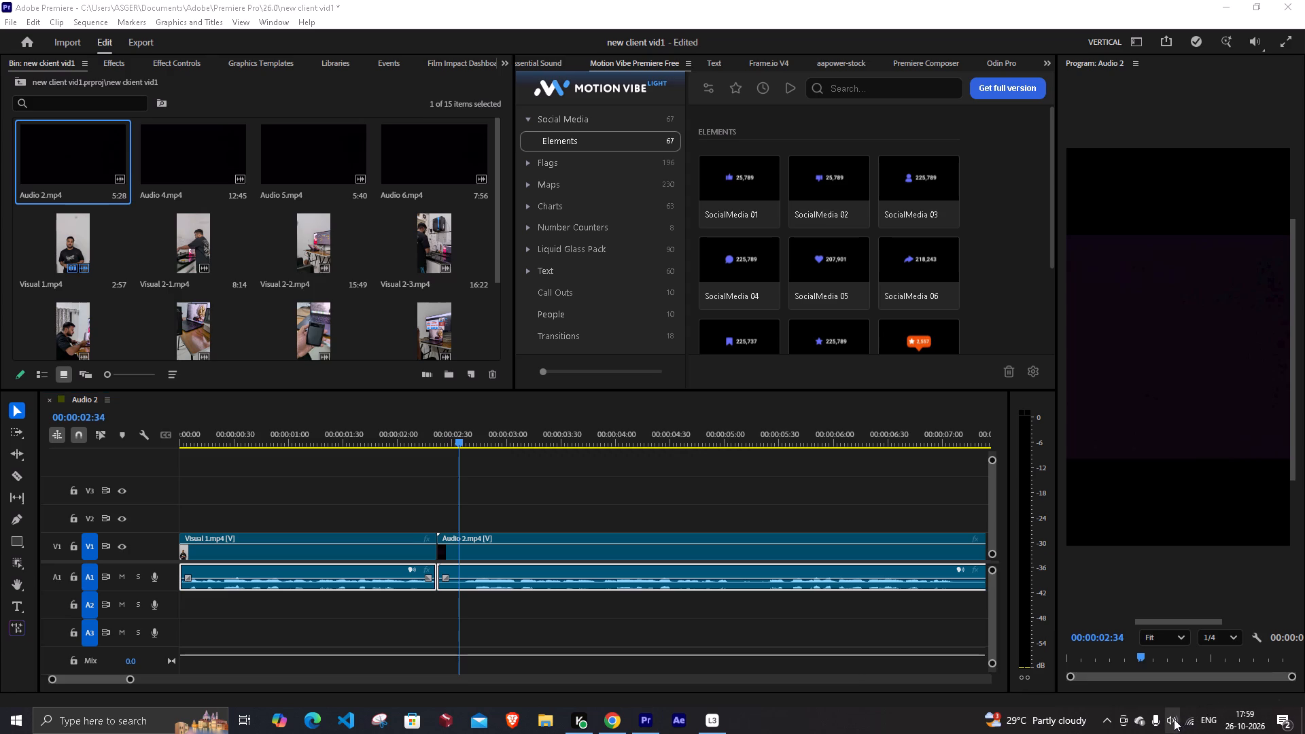
pyautogui.moveTo(1200, 687); pyautogui.dragTo(1211, 691)
pyautogui.click(746, 611)
# Play back the Audio 2.mp4 clip from 00:00:02:34 and stop to check its sound.
pyautogui.press('space')
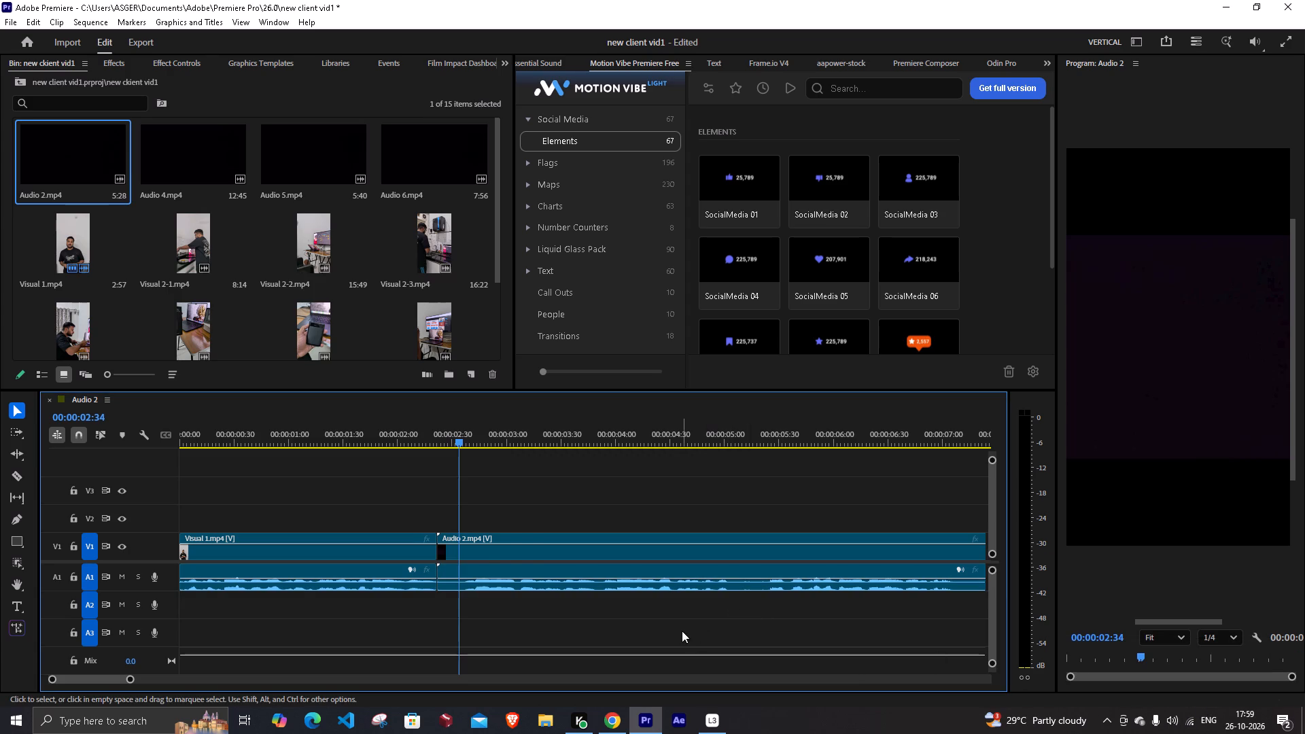
pyautogui.press('space')
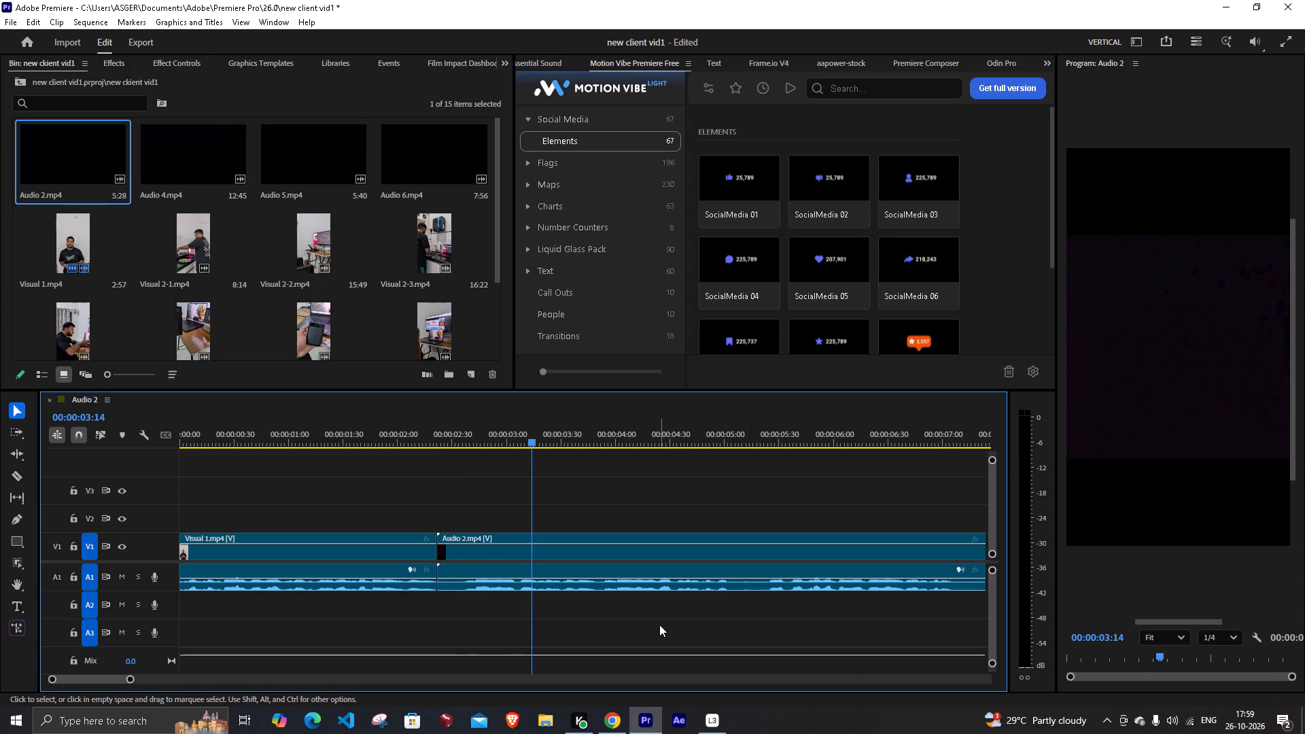
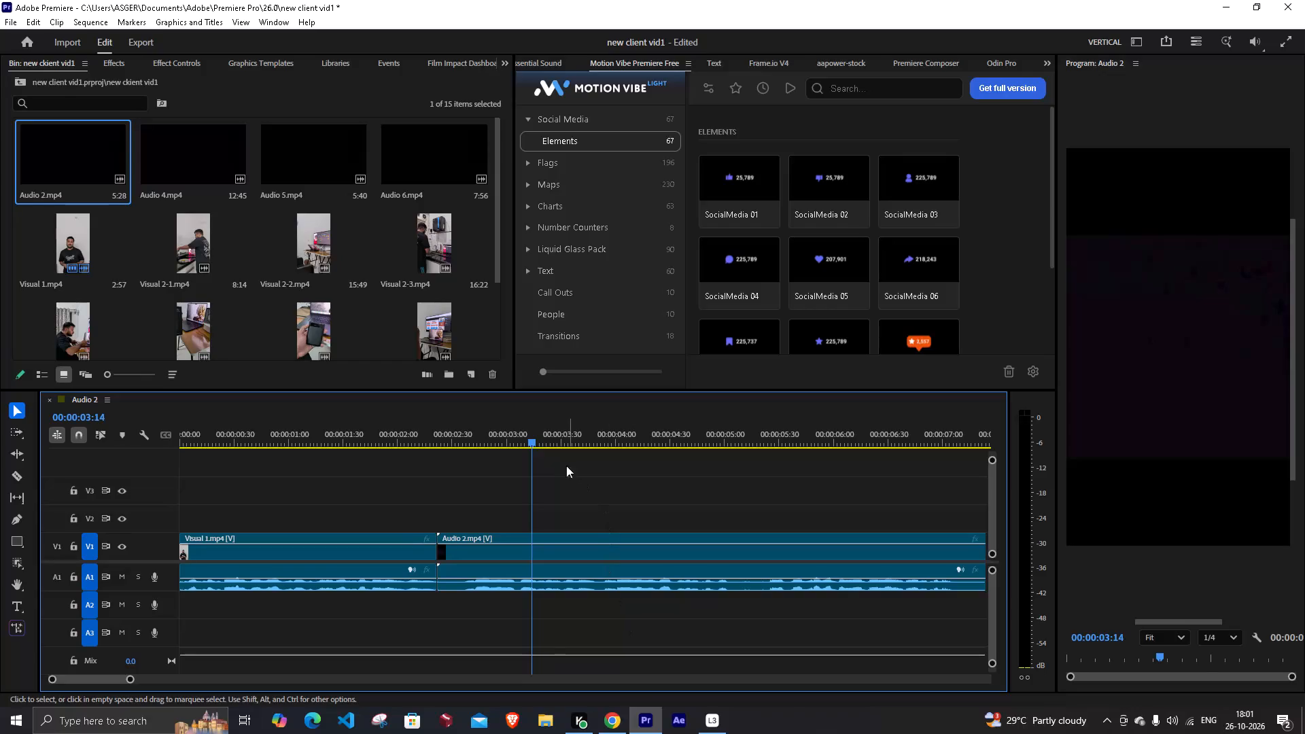
# Replay the start of the Audio 2.mp4 clip and set the playhead at 00:00:02:28.
pyautogui.moveTo(553, 431); pyautogui.dragTo(454, 489)
pyautogui.press('space')
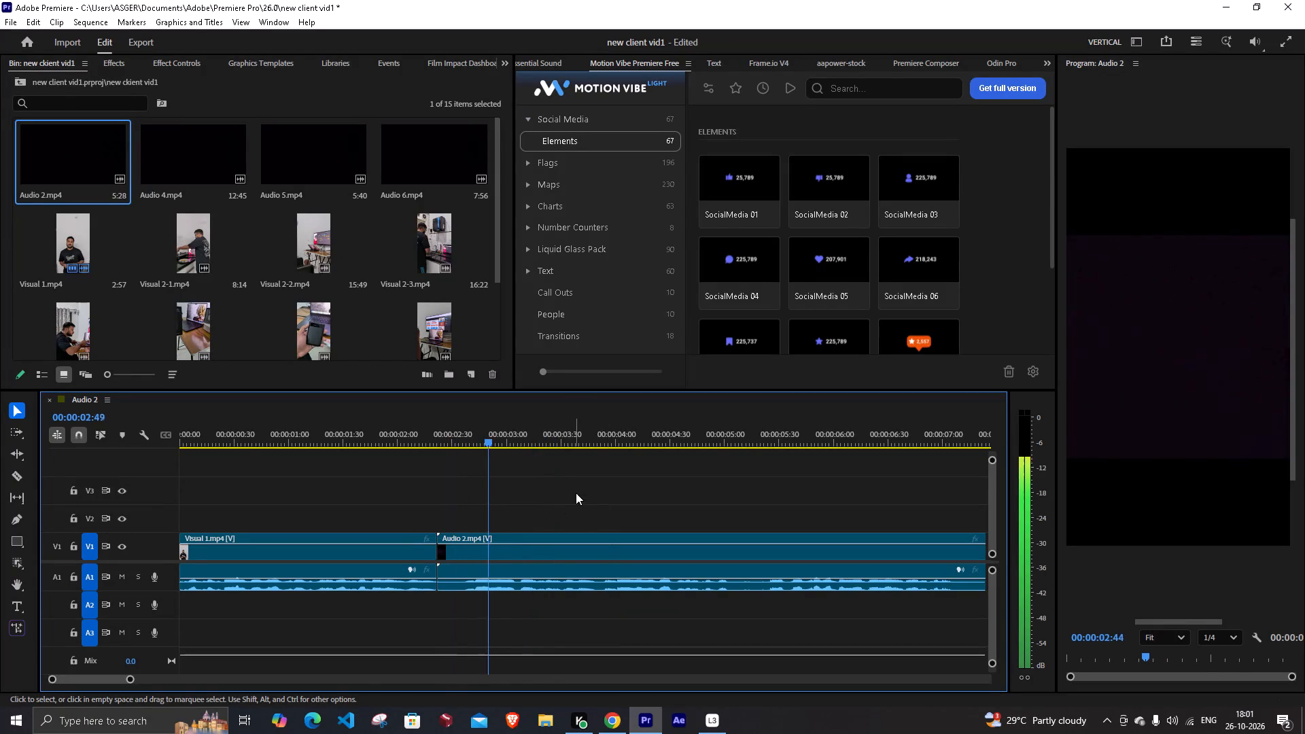
pyautogui.press('space')
pyautogui.moveTo(516, 438); pyautogui.dragTo(451, 480)
# Cut Audio 2.mp4 with the Razor tool shortly after its start, at about 00:00:02:35.
pyautogui.moveTo(130, 682); pyautogui.dragTo(126, 684)
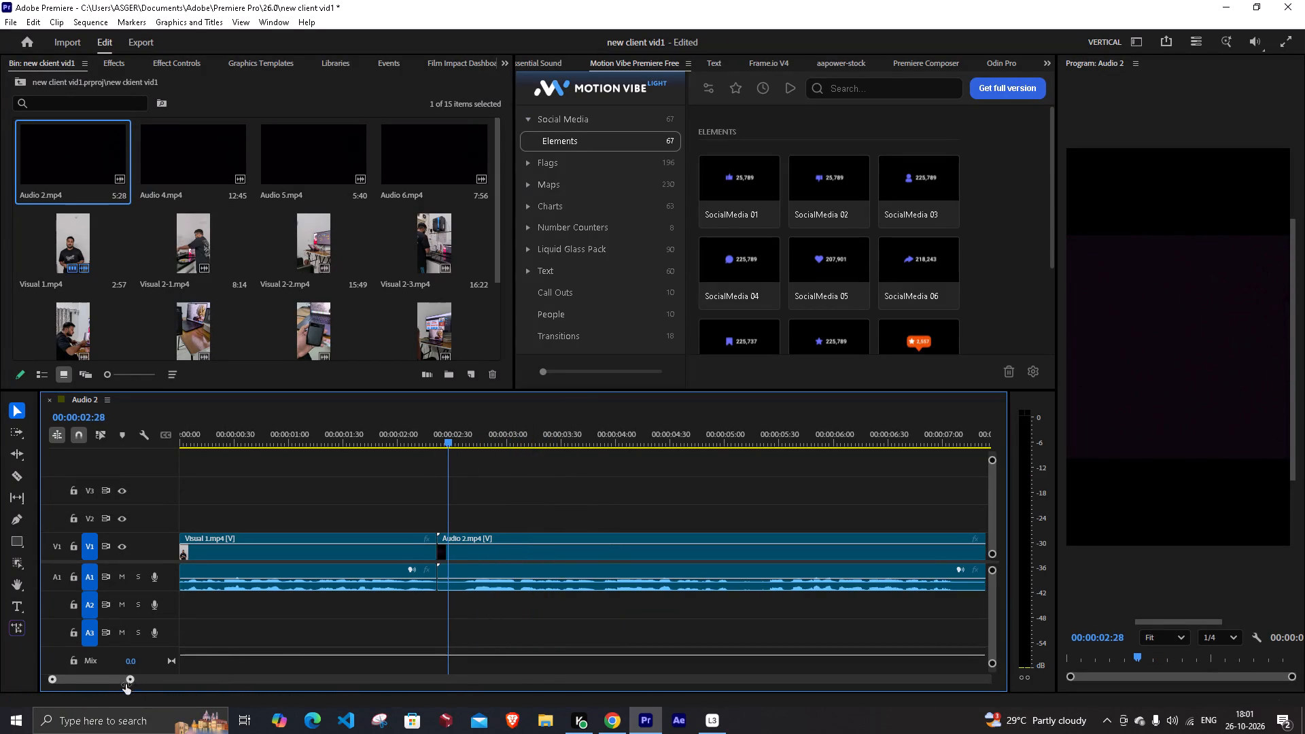
pyautogui.moveTo(126, 684); pyautogui.dragTo(120, 686)
pyautogui.moveTo(566, 633); pyautogui.dragTo(568, 527)
pyautogui.press('c')
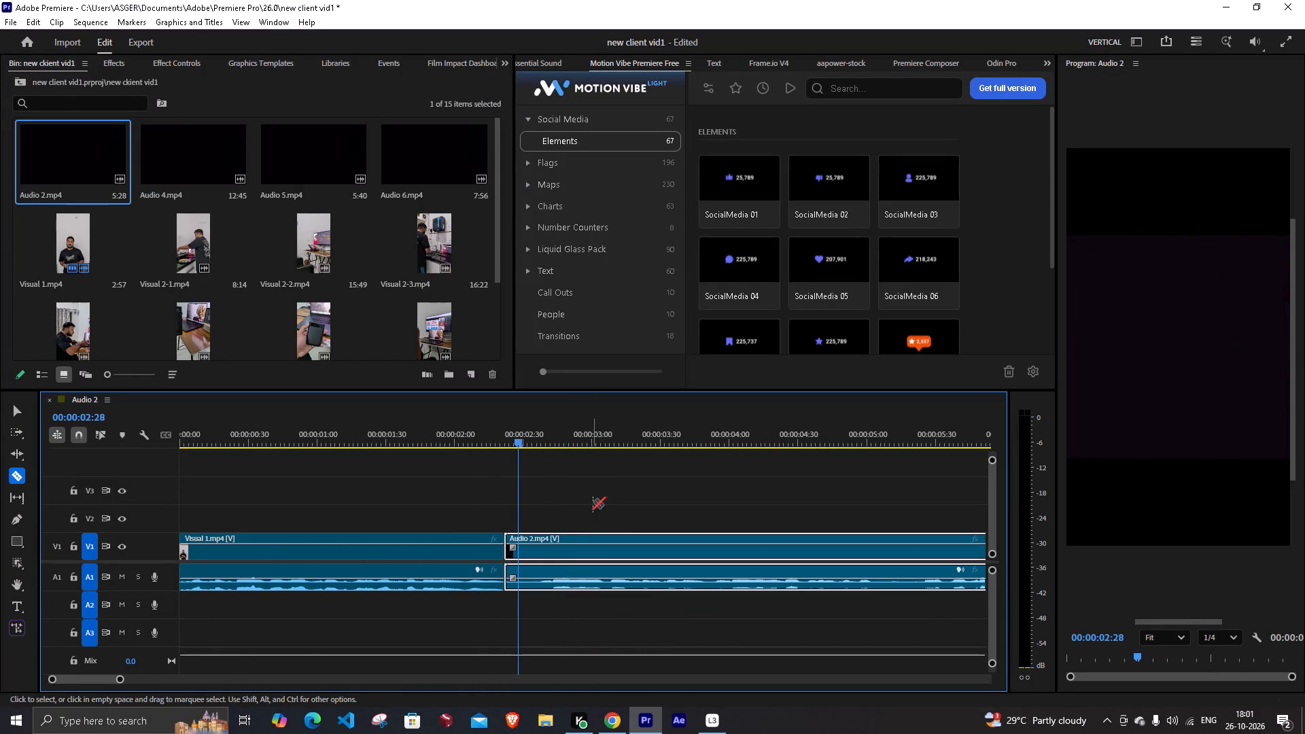
pyautogui.keyDown('ctrl'); pyautogui.keyDown('shift'); pyautogui.click(536, 534); pyautogui.keyUp('shift'); pyautogui.keyUp('ctrl')
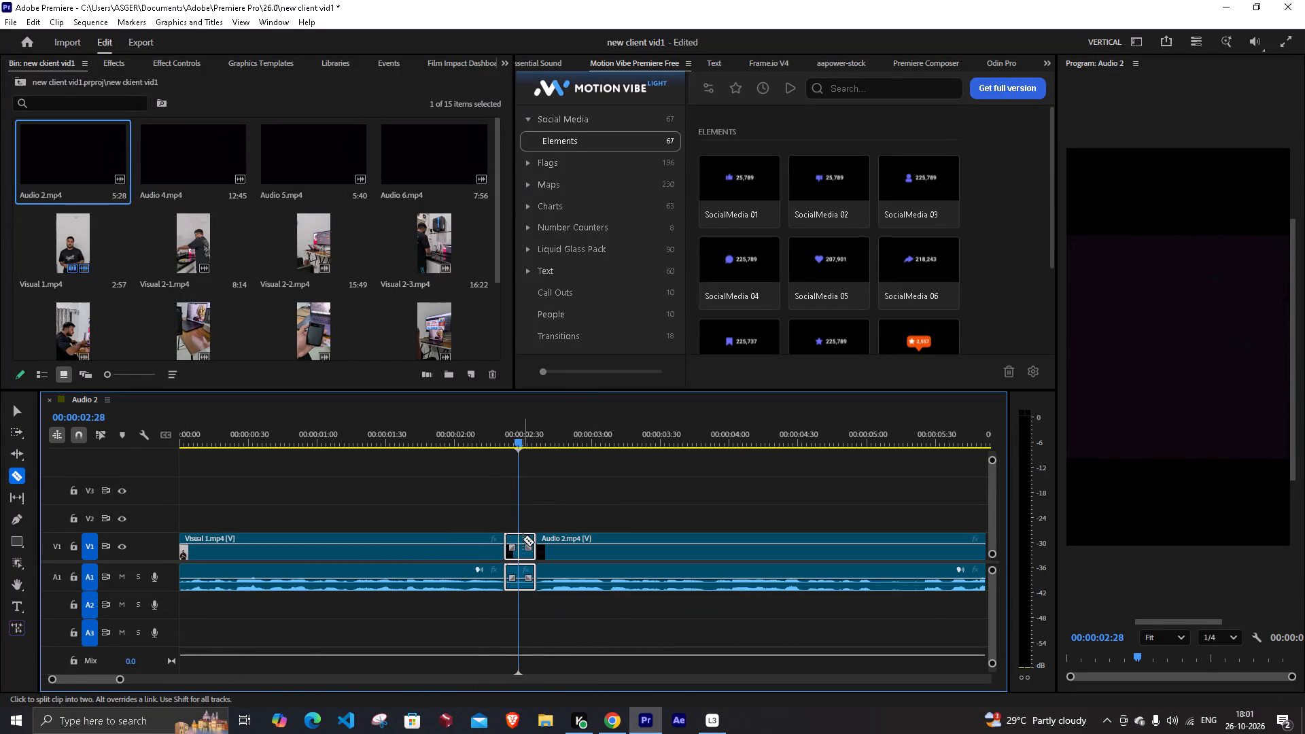
# Ripple delete the short piece at the start of Audio 2.mp4, video and audio together, closing the gap after Visual 1.mp4.
pyautogui.rightClick(515, 544)
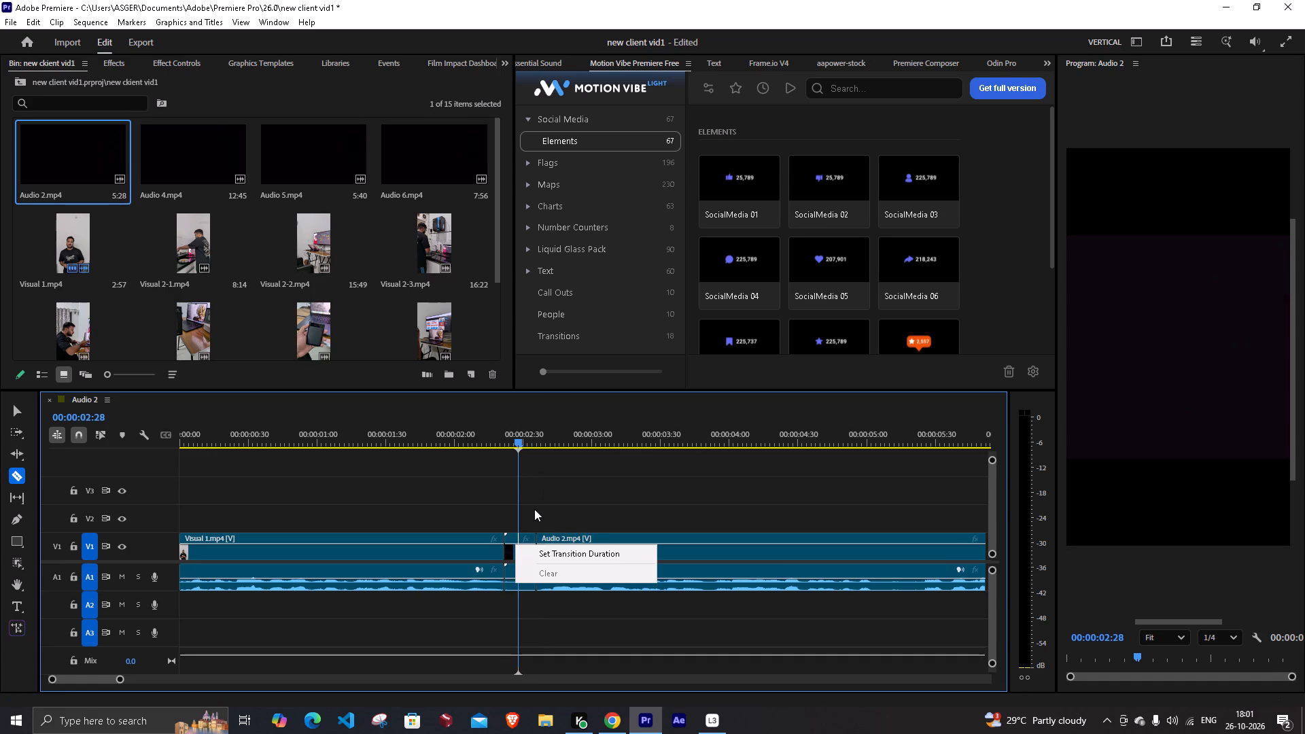
pyautogui.press('v')
pyautogui.moveTo(521, 438); pyautogui.dragTo(494, 457)
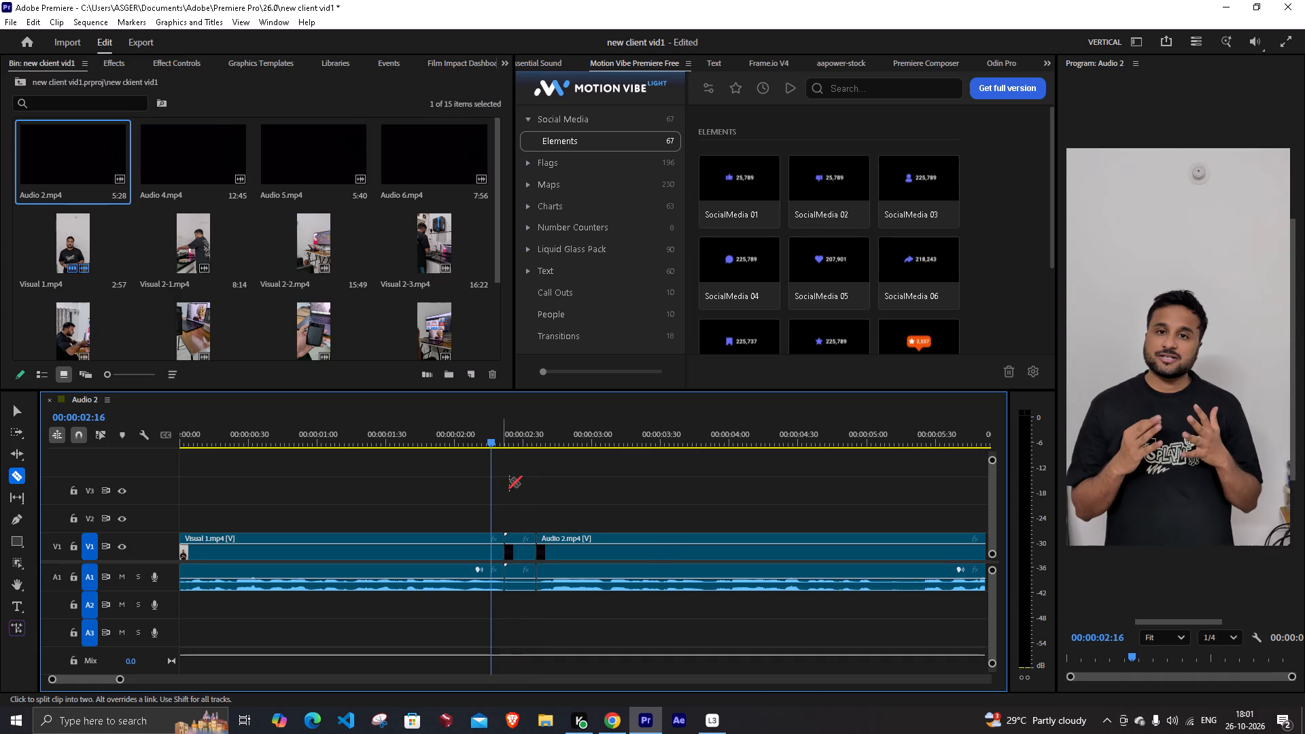
pyautogui.moveTo(513, 502); pyautogui.dragTo(516, 589)
pyautogui.press('v')
pyautogui.moveTo(521, 510); pyautogui.dragTo(519, 591)
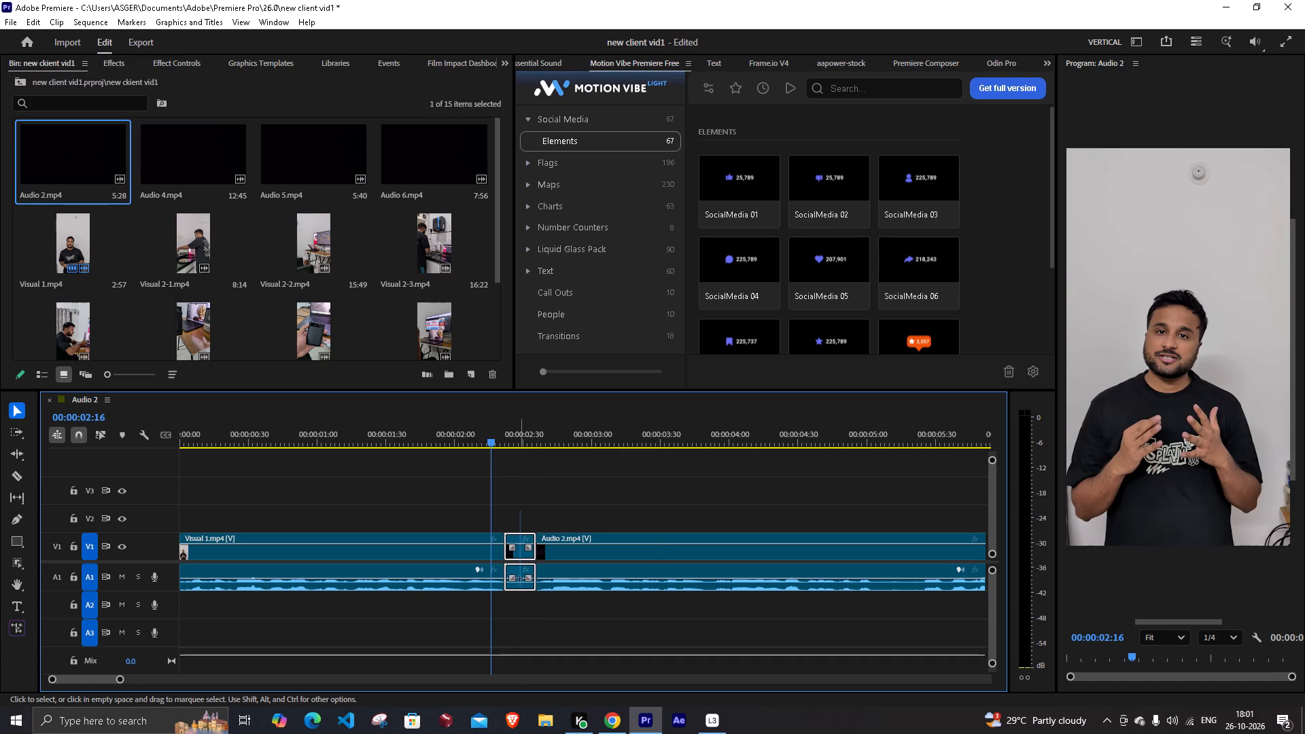
pyautogui.rightClick(521, 559)
pyautogui.click(586, 100)
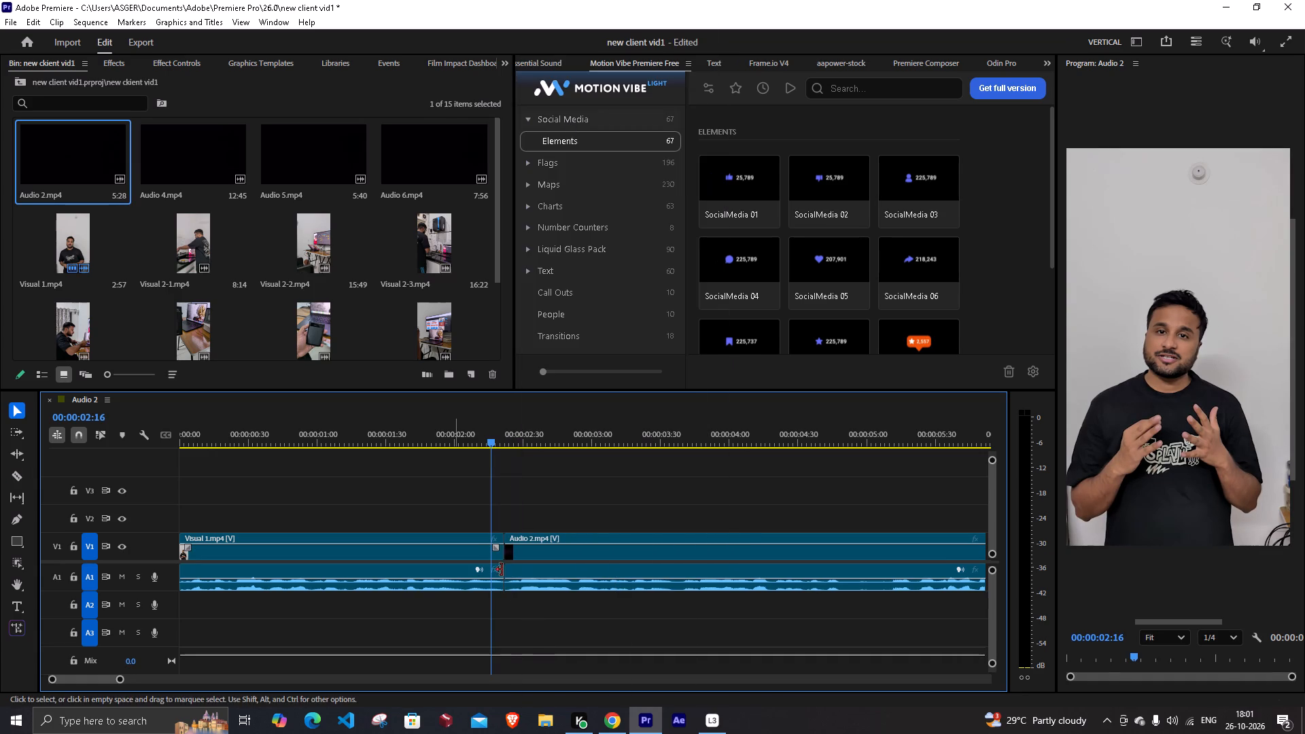
# Play back across the join between Visual 1.mp4 and Audio 2.mp4 to check the trim.
pyautogui.press('space')
pyautogui.press('space')
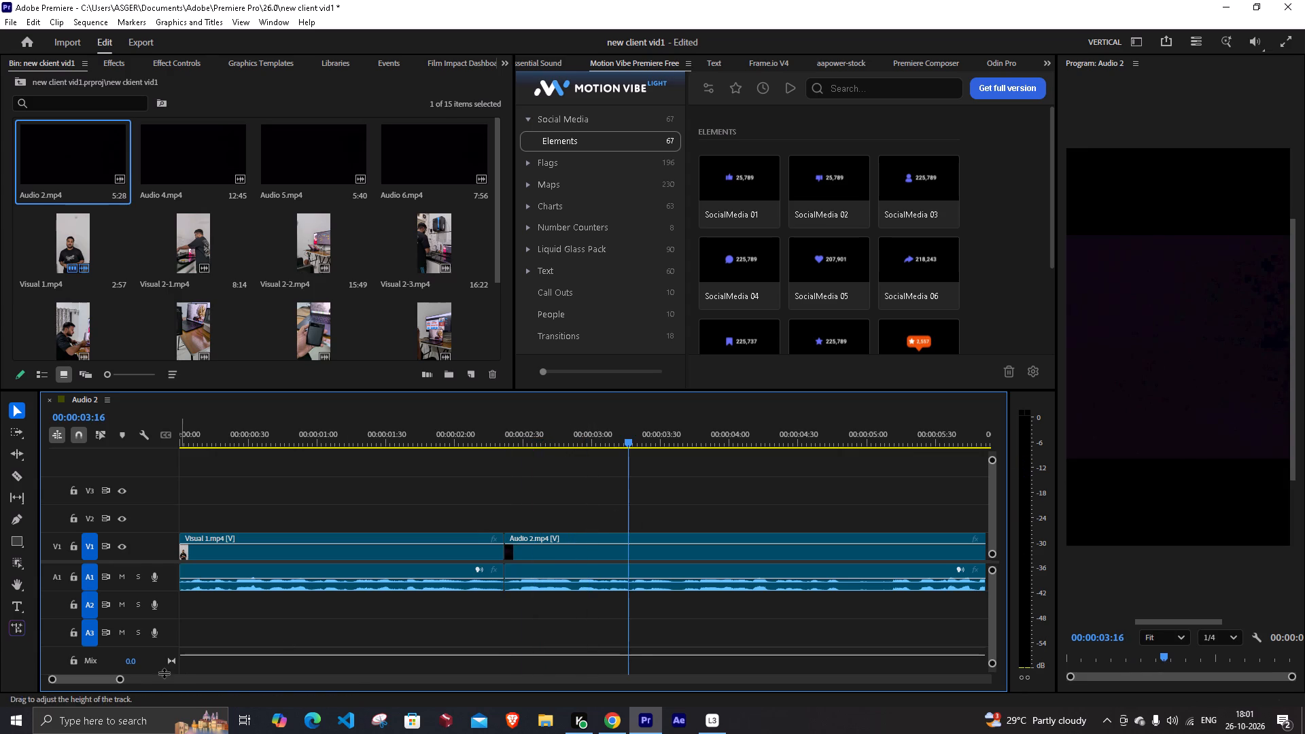
# Place Visual 2-3.mp4 on track V2 above Audio 2.mp4, starting at the cut at 00:00:02:22.
pyautogui.moveTo(122, 681); pyautogui.dragTo(160, 685)
pyautogui.moveTo(394, 432); pyautogui.dragTo(336, 466)
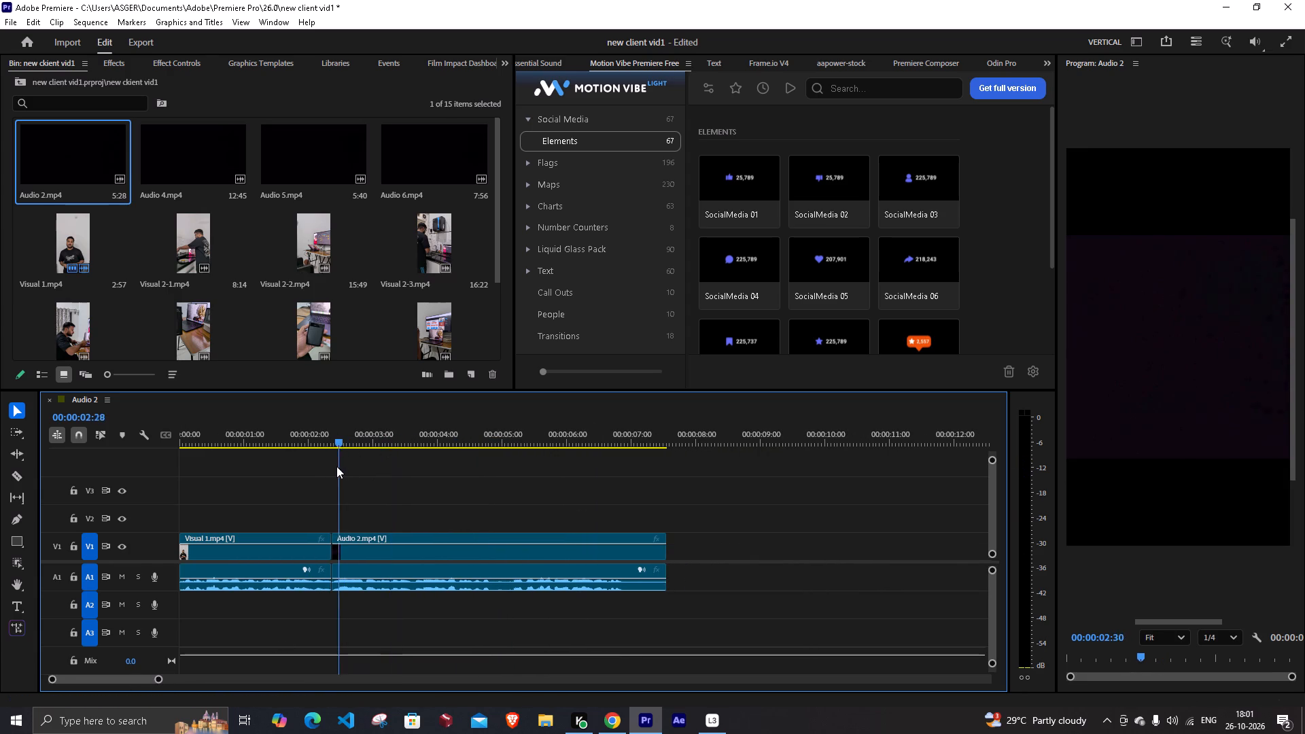
pyautogui.moveTo(336, 466); pyautogui.dragTo(334, 469)
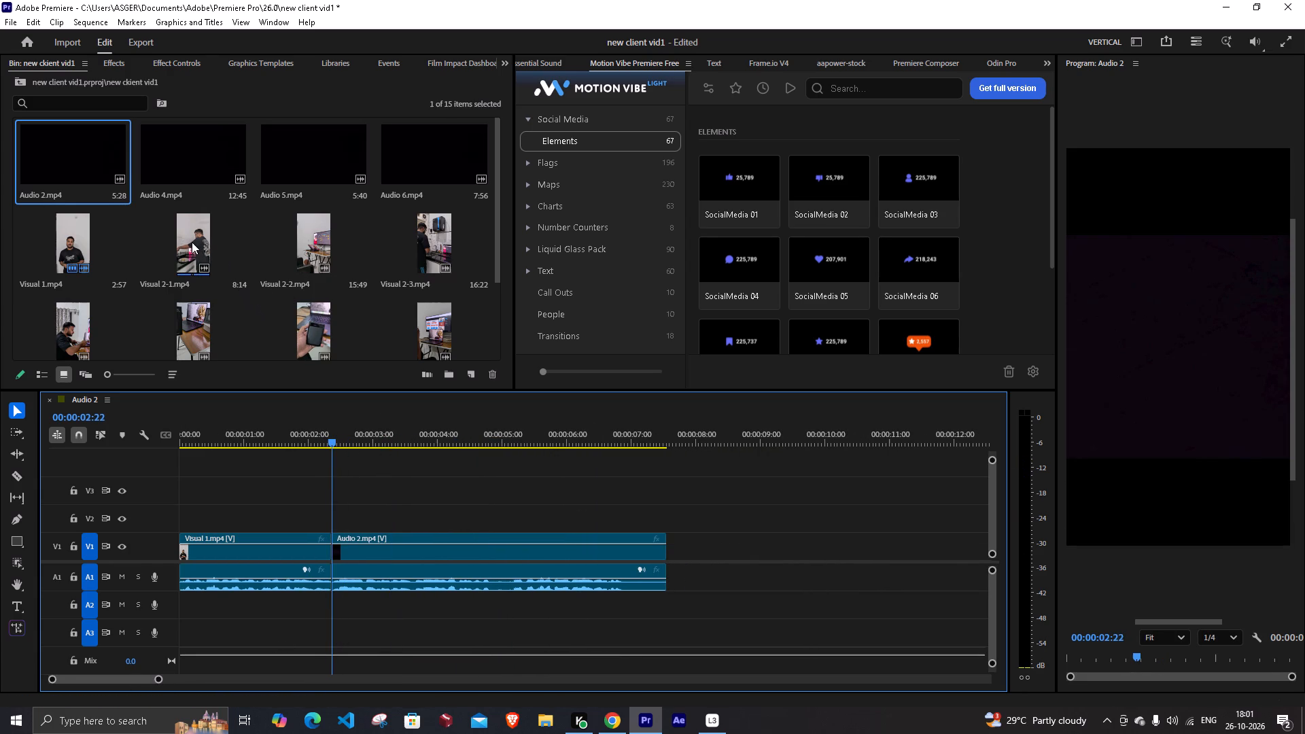
pyautogui.scroll(-1, 192, 256)
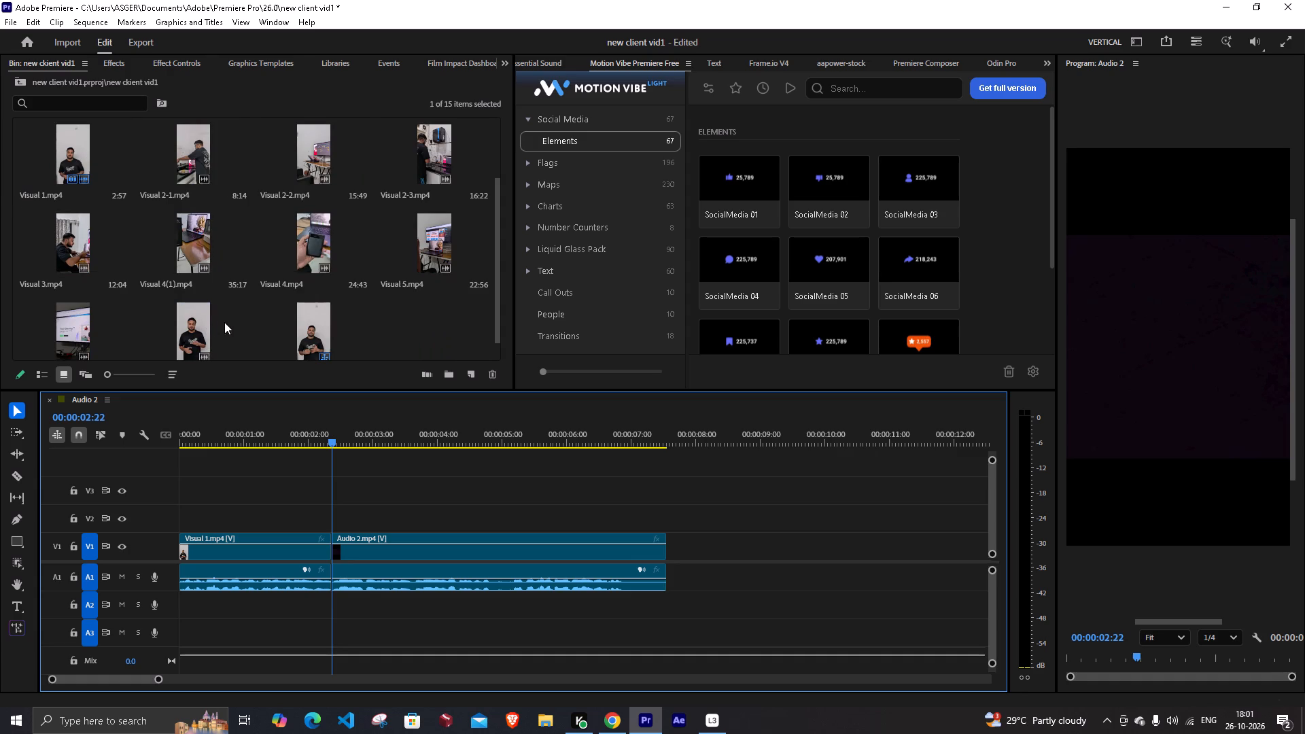
pyautogui.scroll(1, 389, 251)
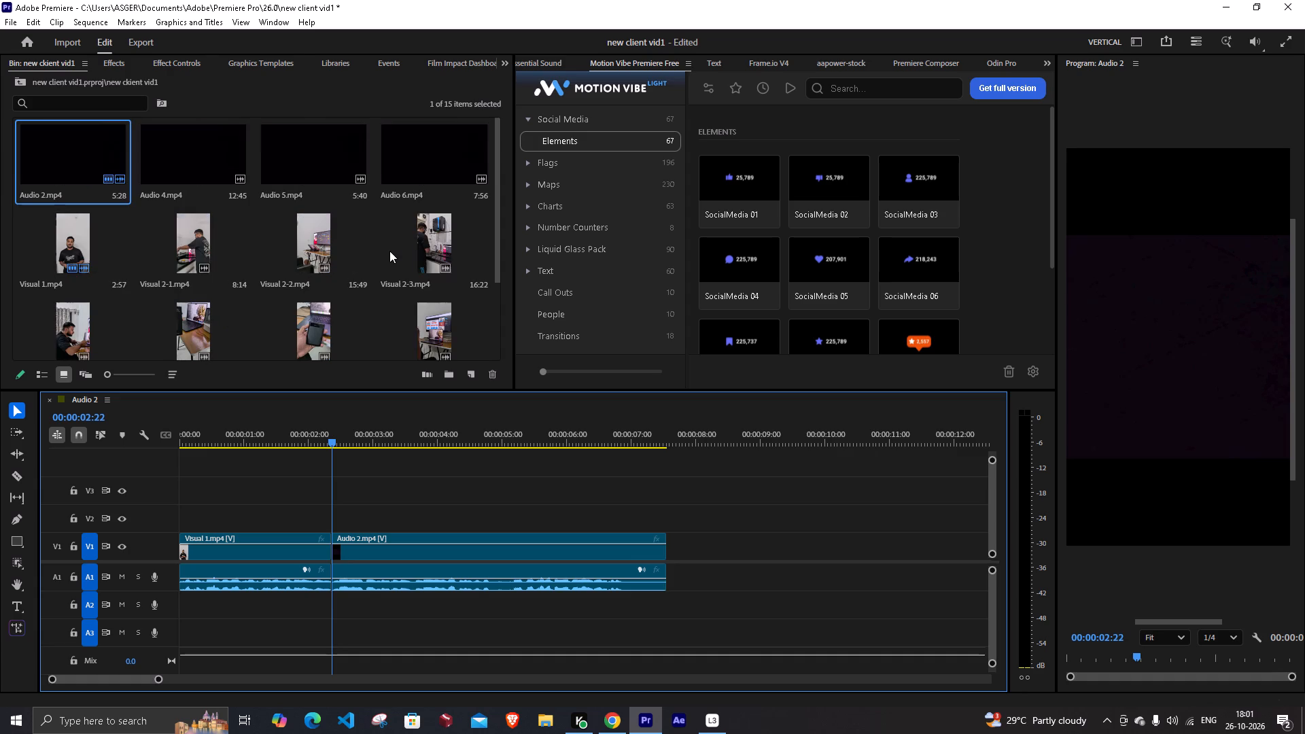
pyautogui.moveTo(433, 243); pyautogui.dragTo(433, 272)
pyautogui.moveTo(433, 272); pyautogui.dragTo(338, 515)
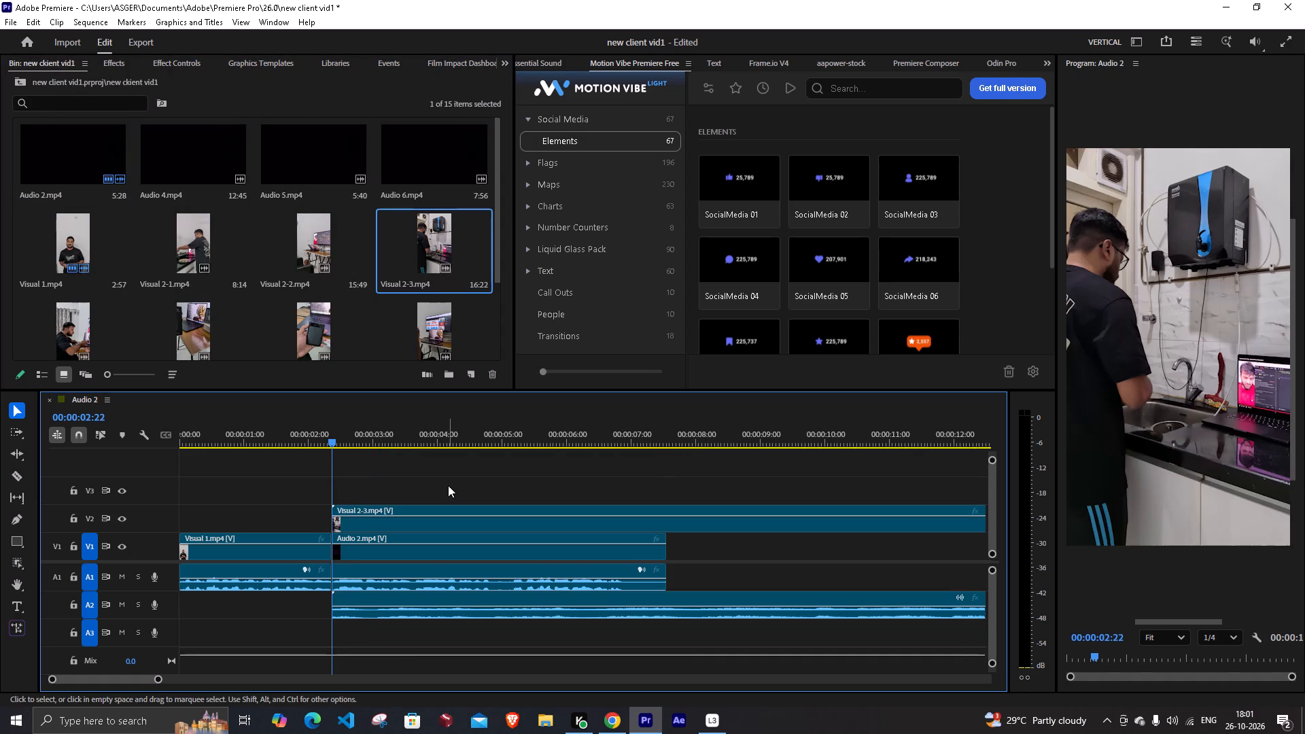
# Play back Visual 2-3.mp4 over Audio 2.mp4 from the cut to hear both sounds together.
pyautogui.press('space')
pyautogui.click(481, 472)
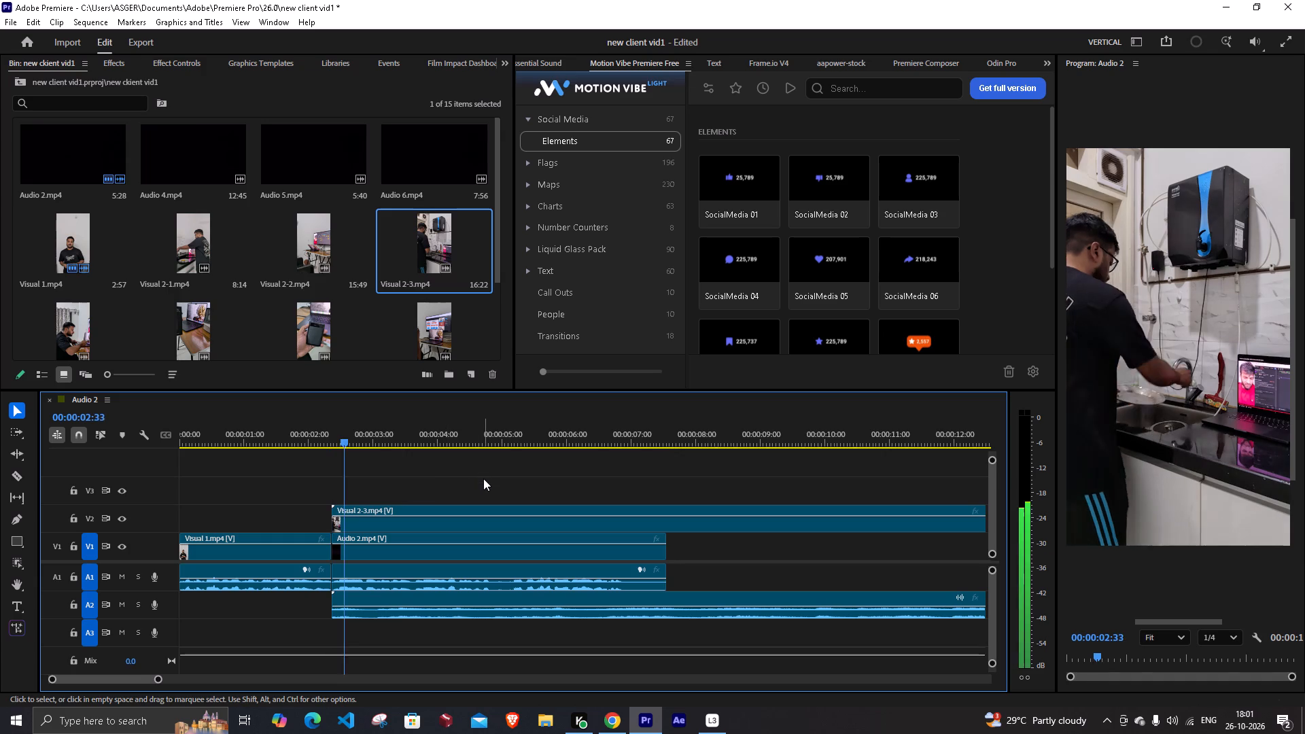
pyautogui.press('space')
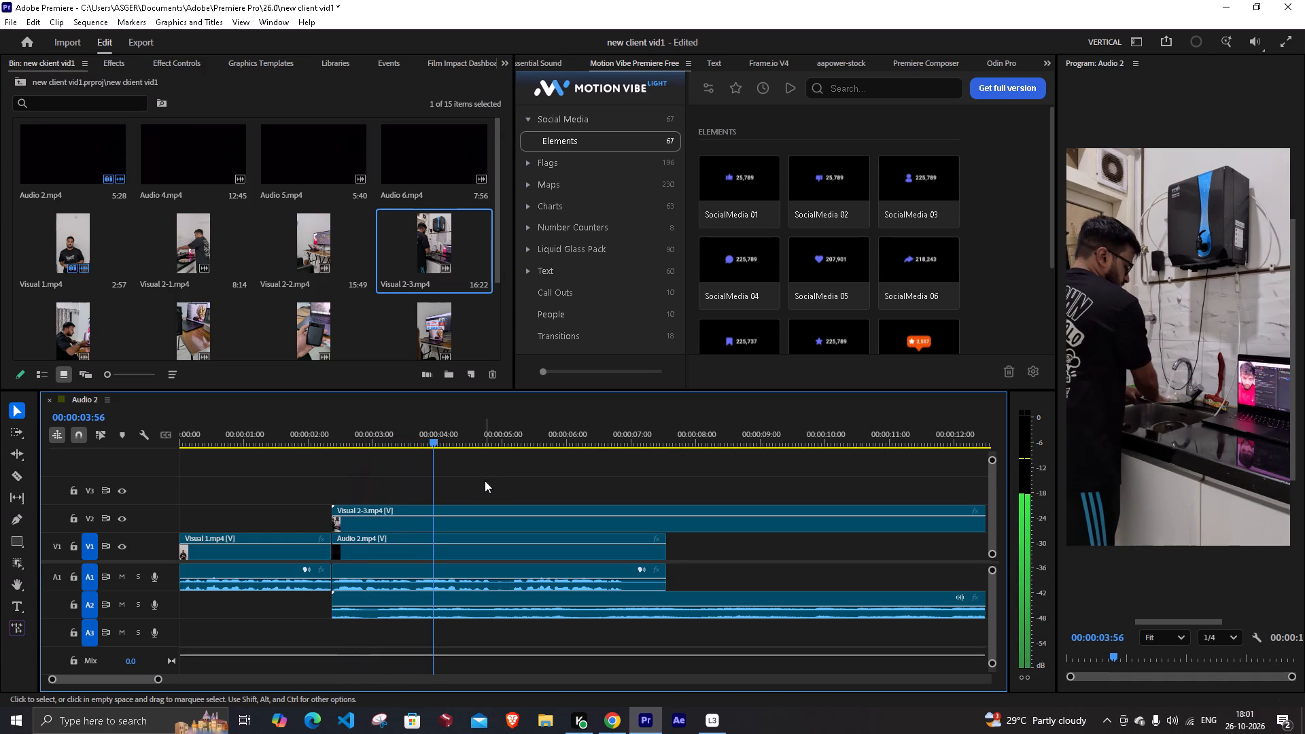
# Delete only the audio portion of Visual 2-3.mp4 from track A2.
pyautogui.click(451, 608)
pyautogui.press('BackSpace')
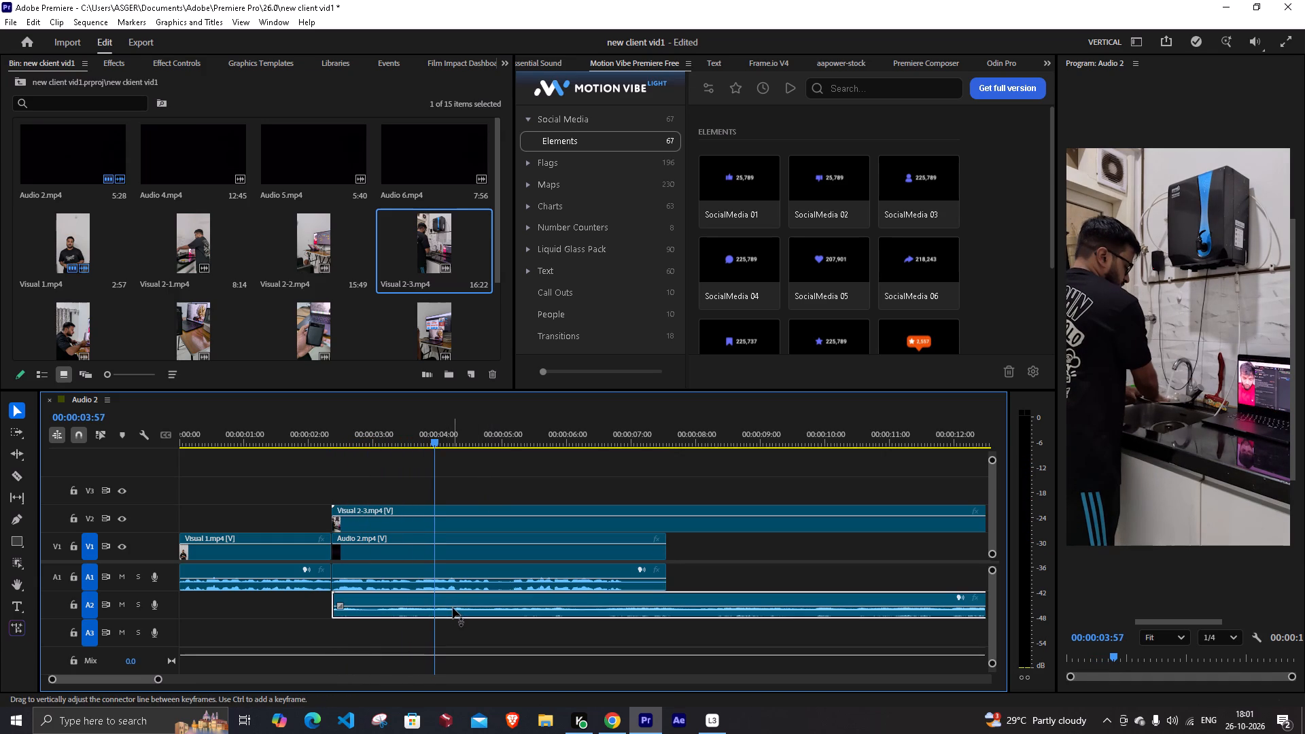
# Play back from the cut in short passes to check Visual 2-3.mp4 against the Audio 2.mp4 voice.
pyautogui.moveTo(432, 430); pyautogui.dragTo(319, 503)
pyautogui.press('space')
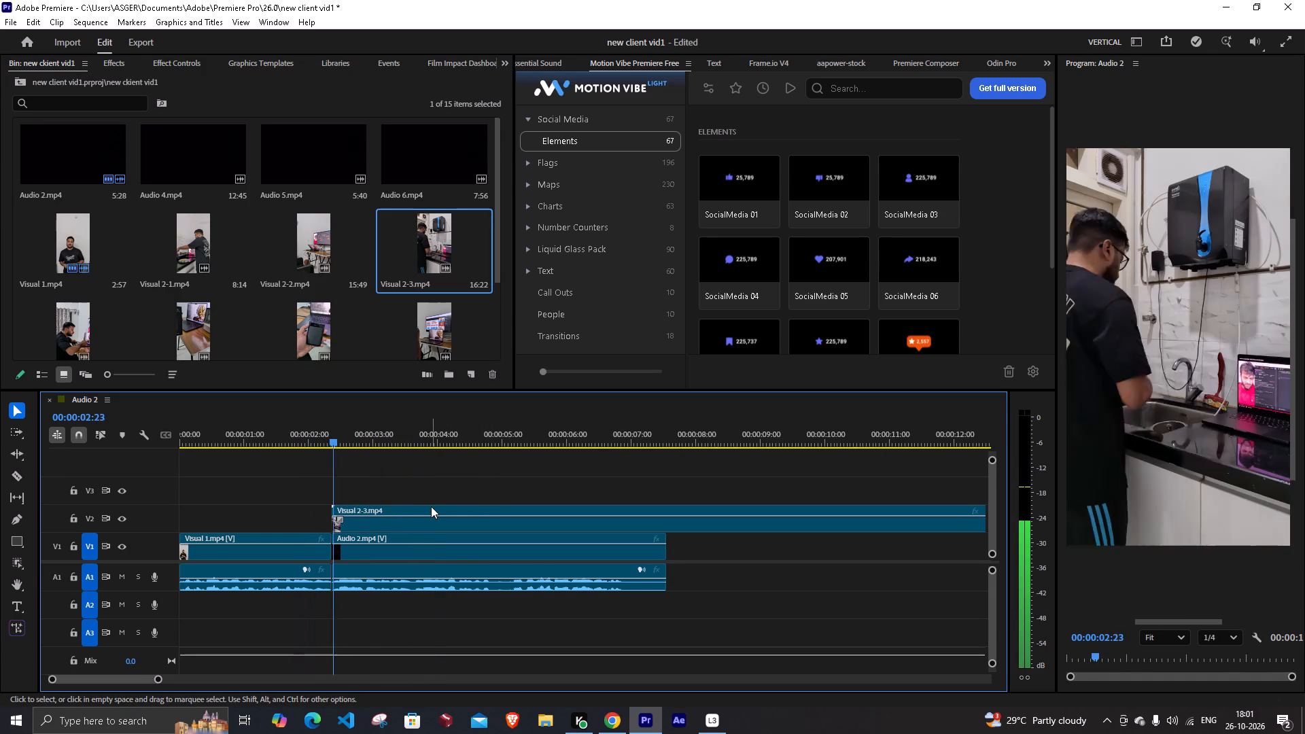
pyautogui.press('space')
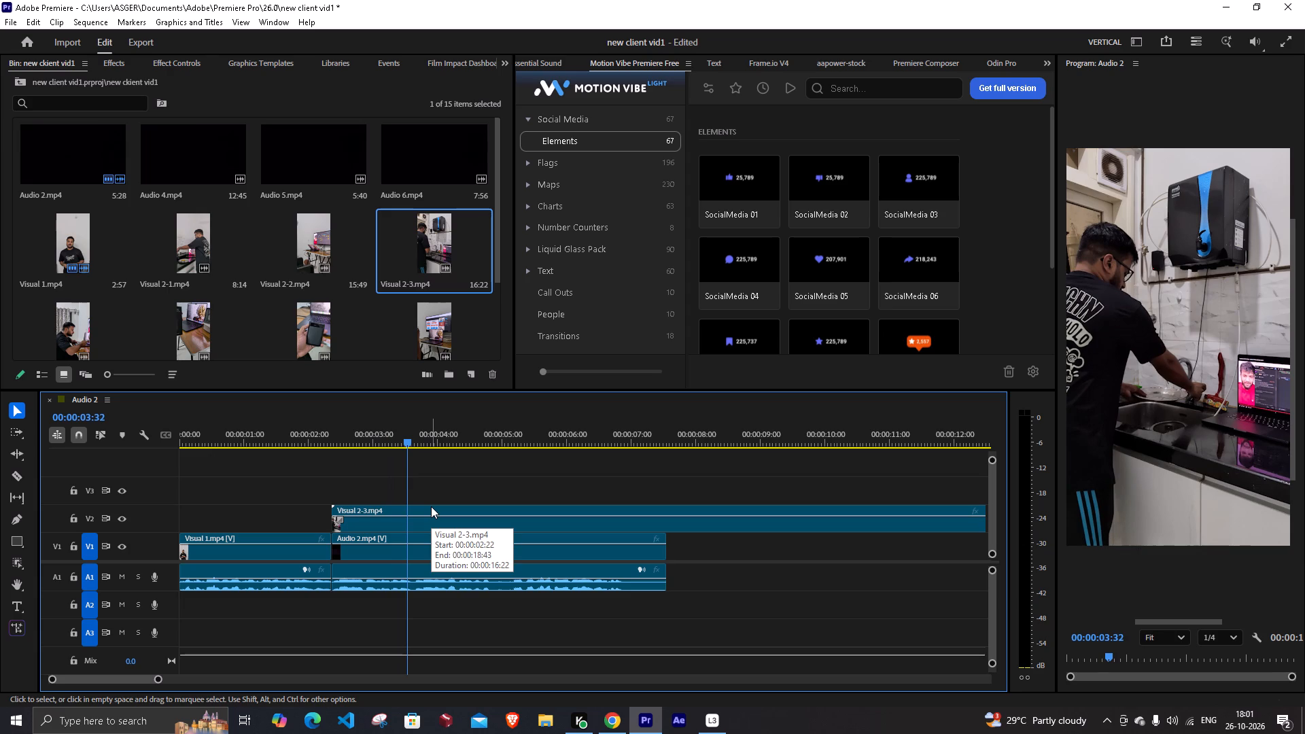
pyautogui.press('space')
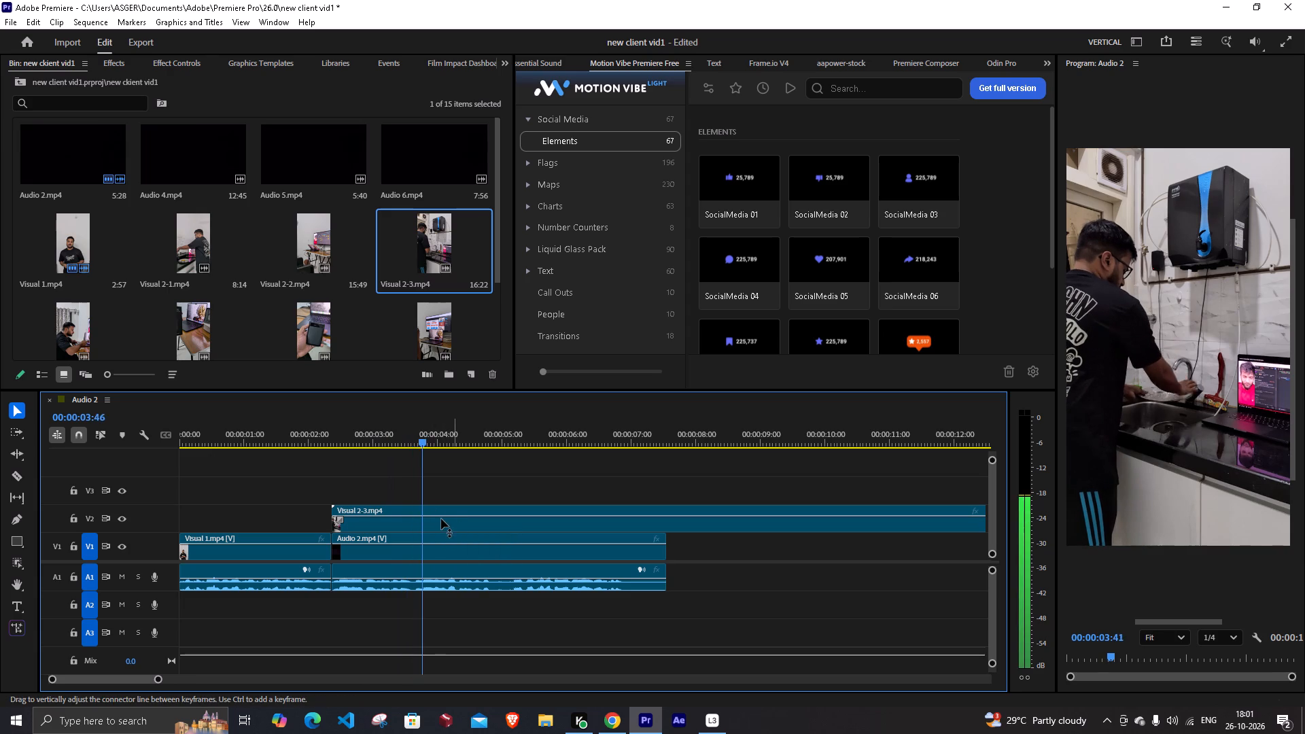
pyautogui.press('space')
# Scrub and play the part of Visual 2-3.mp4 that extends past the end of Audio 2.mp4, leaving no clip selected.
pyautogui.moveTo(159, 680); pyautogui.dragTo(198, 684)
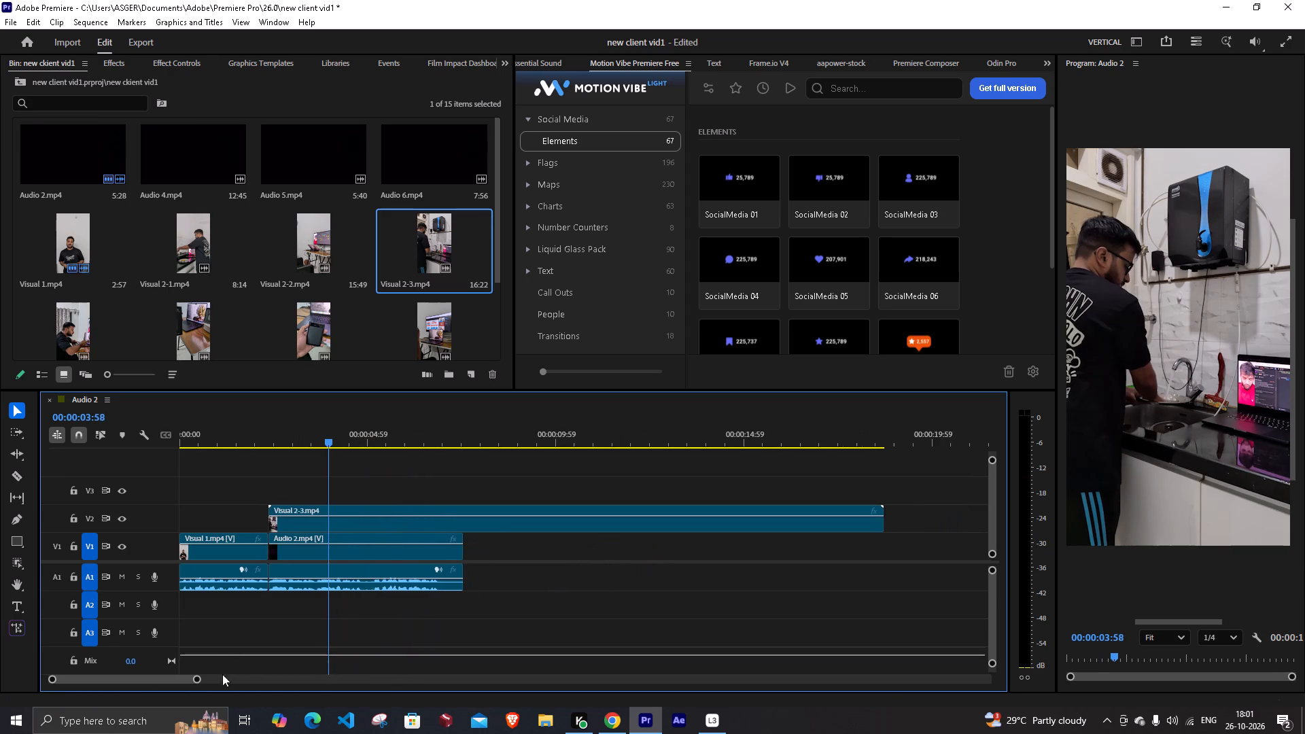
pyautogui.moveTo(335, 442); pyautogui.dragTo(575, 459)
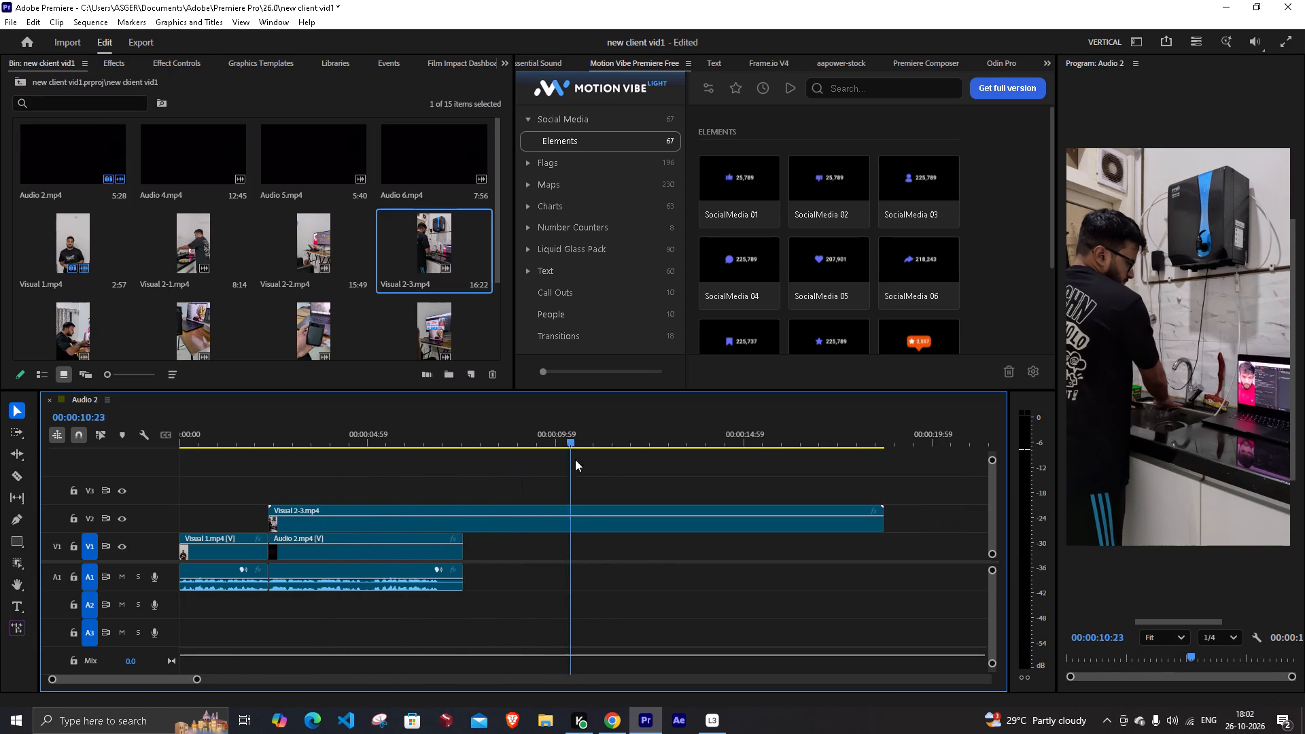
pyautogui.moveTo(575, 459); pyautogui.dragTo(500, 466)
pyautogui.press('space')
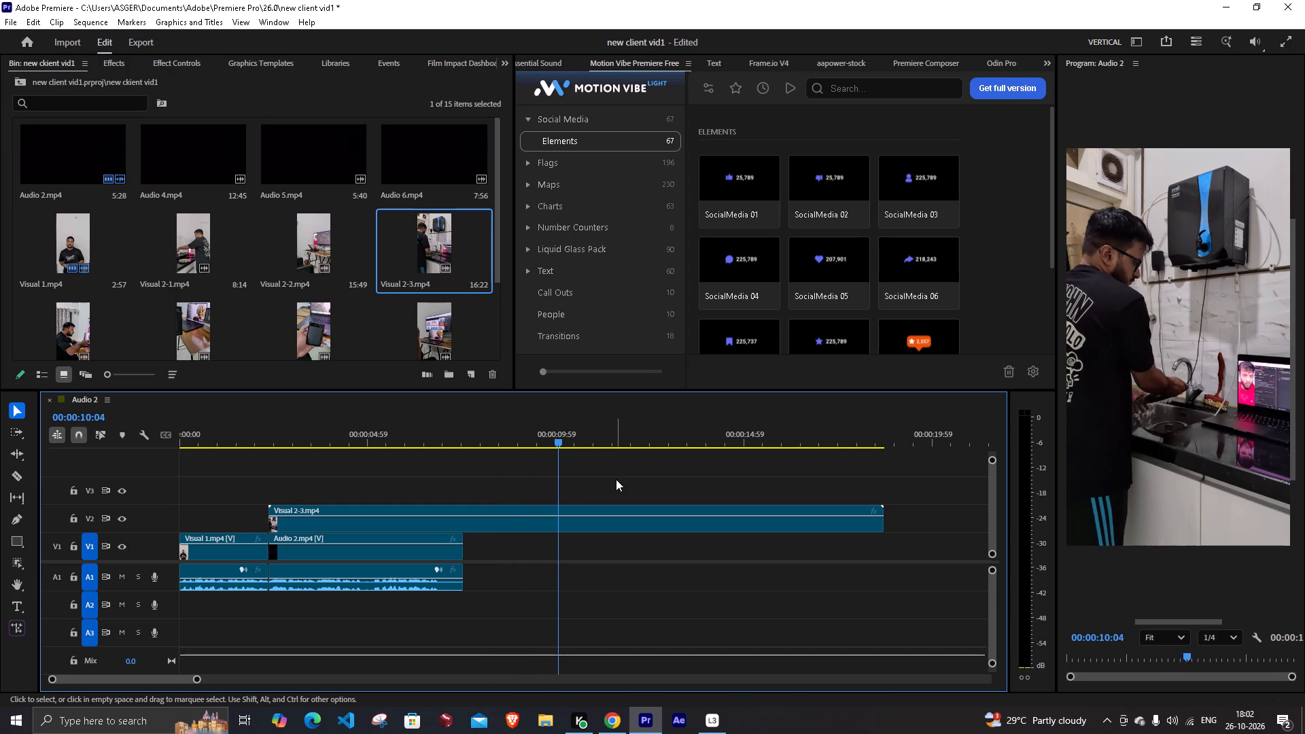
pyautogui.press('space')
pyautogui.click(520, 510)
pyautogui.click(814, 582)
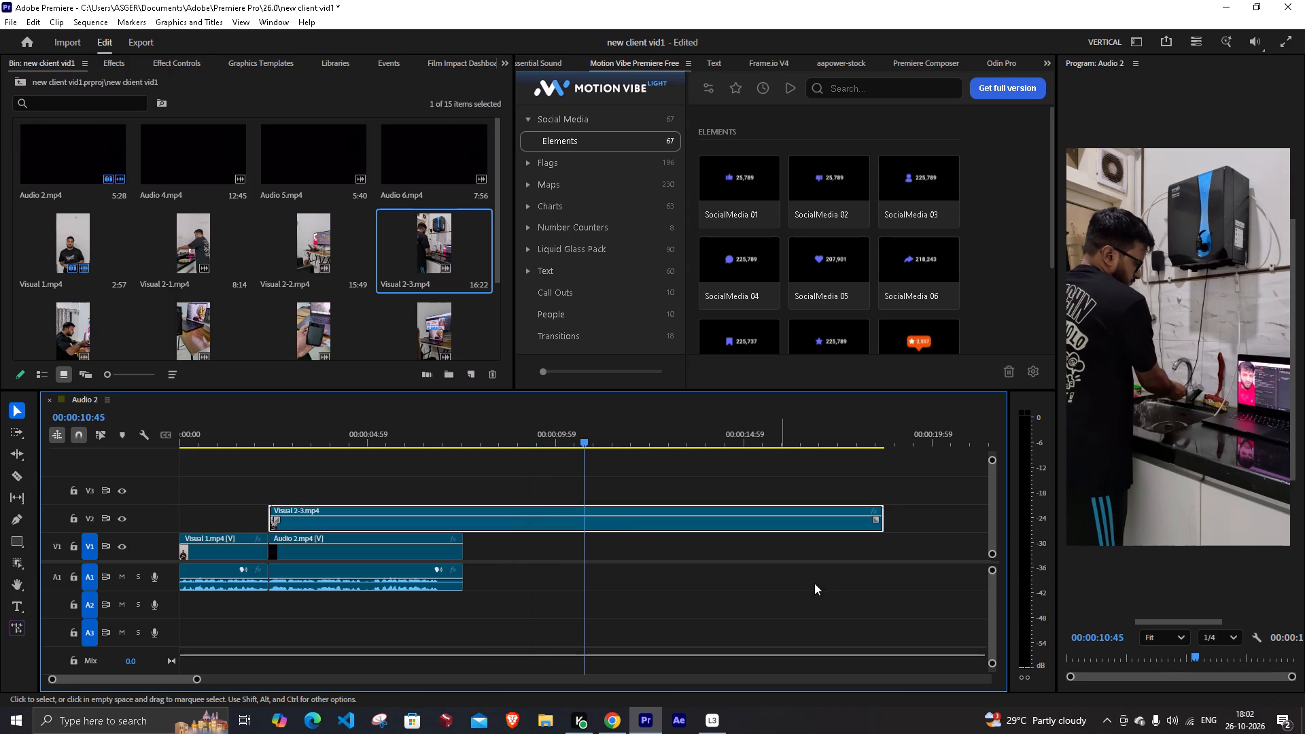
# Set the Program monitor playback resolution to 1/8.
pyautogui.click(1244, 645)
pyautogui.click(1219, 639)
pyautogui.click(1221, 590)
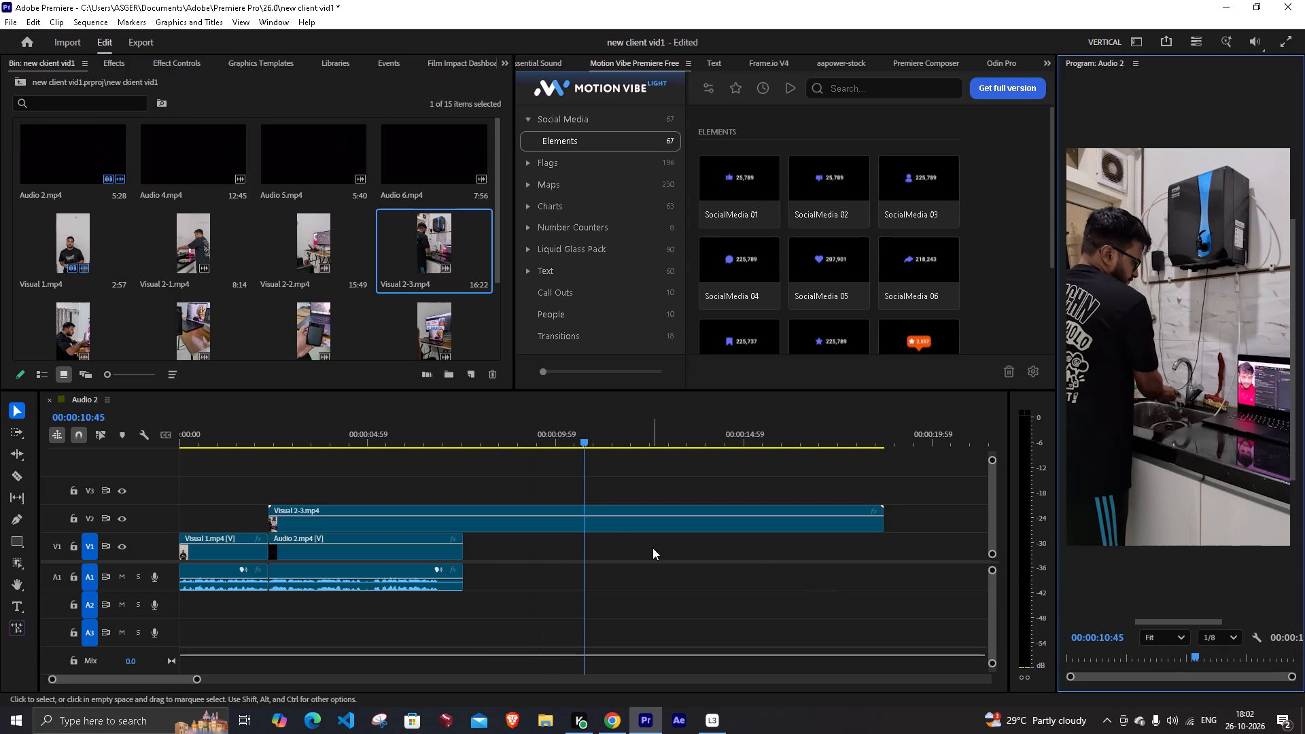
# Play back from the start of Visual 2-3.mp4 in stages to about 00:00:06:00, checking the footage against the voice.
pyautogui.click(645, 548)
pyautogui.moveTo(577, 440); pyautogui.dragTo(268, 494)
pyautogui.press('space')
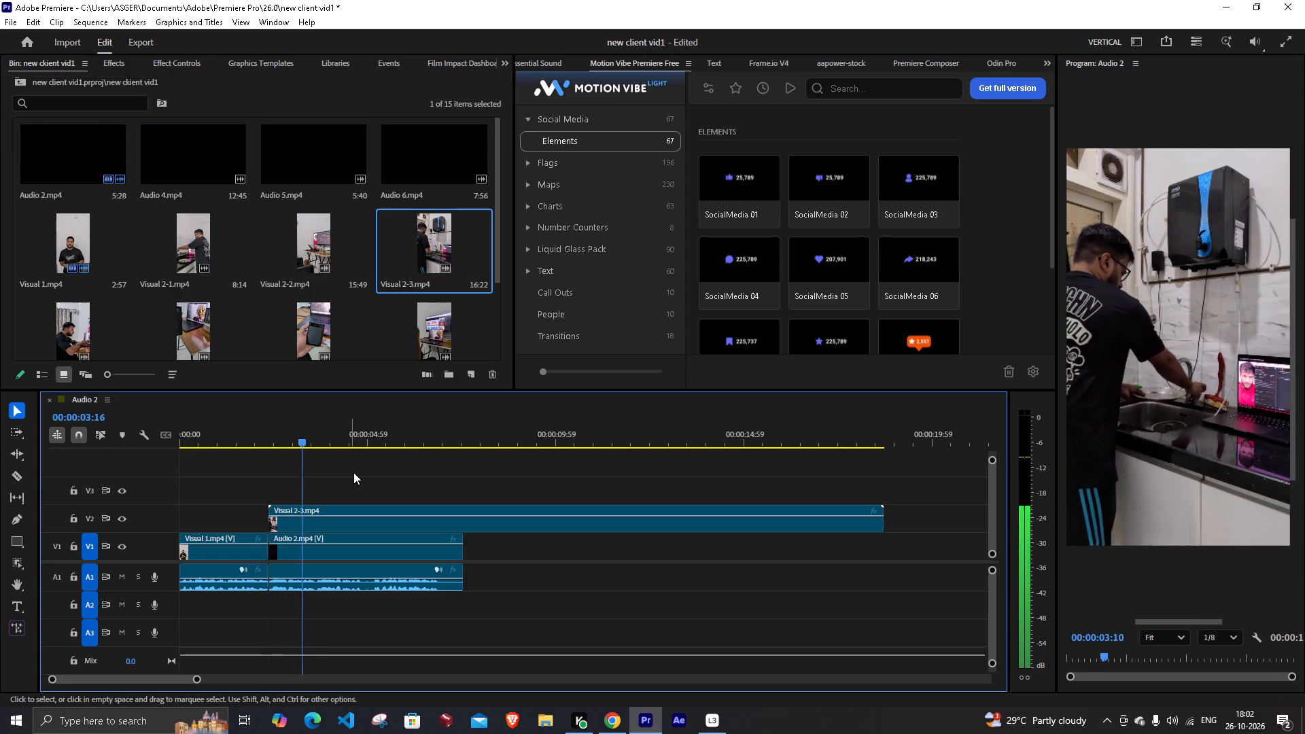
pyautogui.press('space')
pyautogui.moveTo(197, 680); pyautogui.dragTo(139, 679)
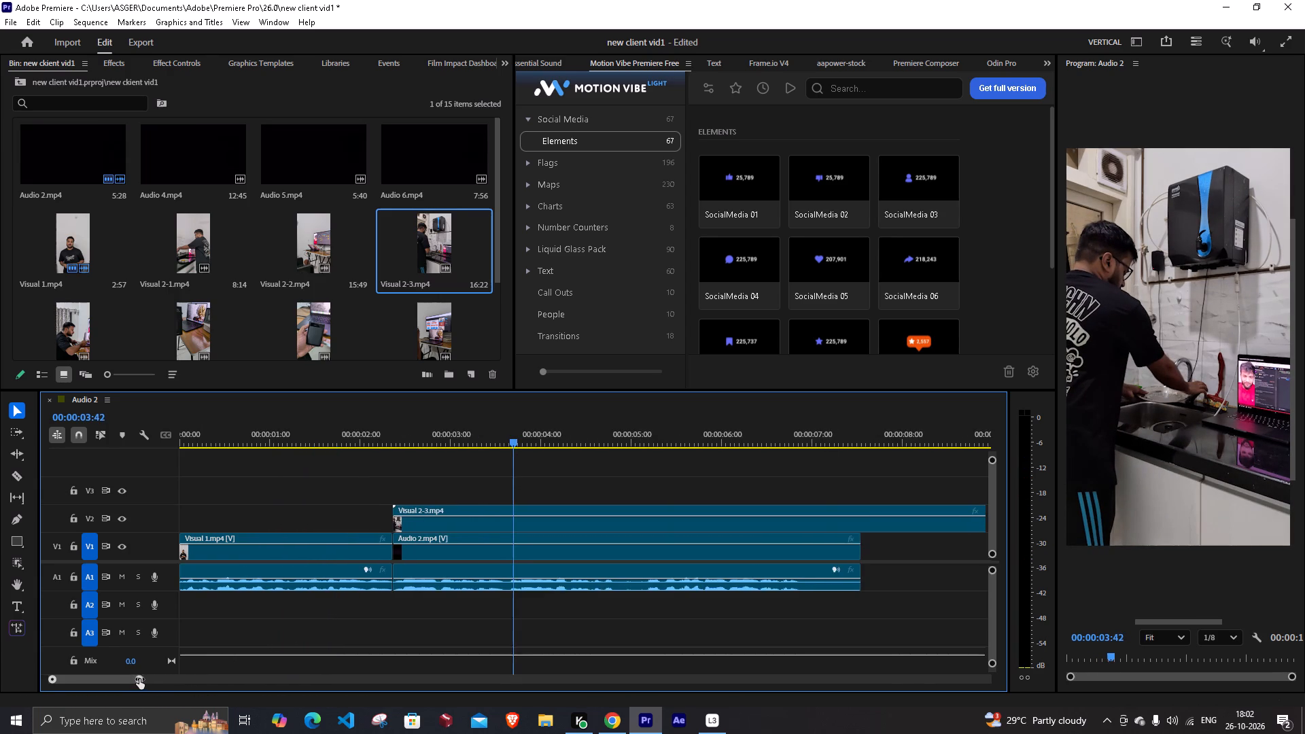
pyautogui.moveTo(139, 679); pyautogui.dragTo(145, 681)
pyautogui.press('space')
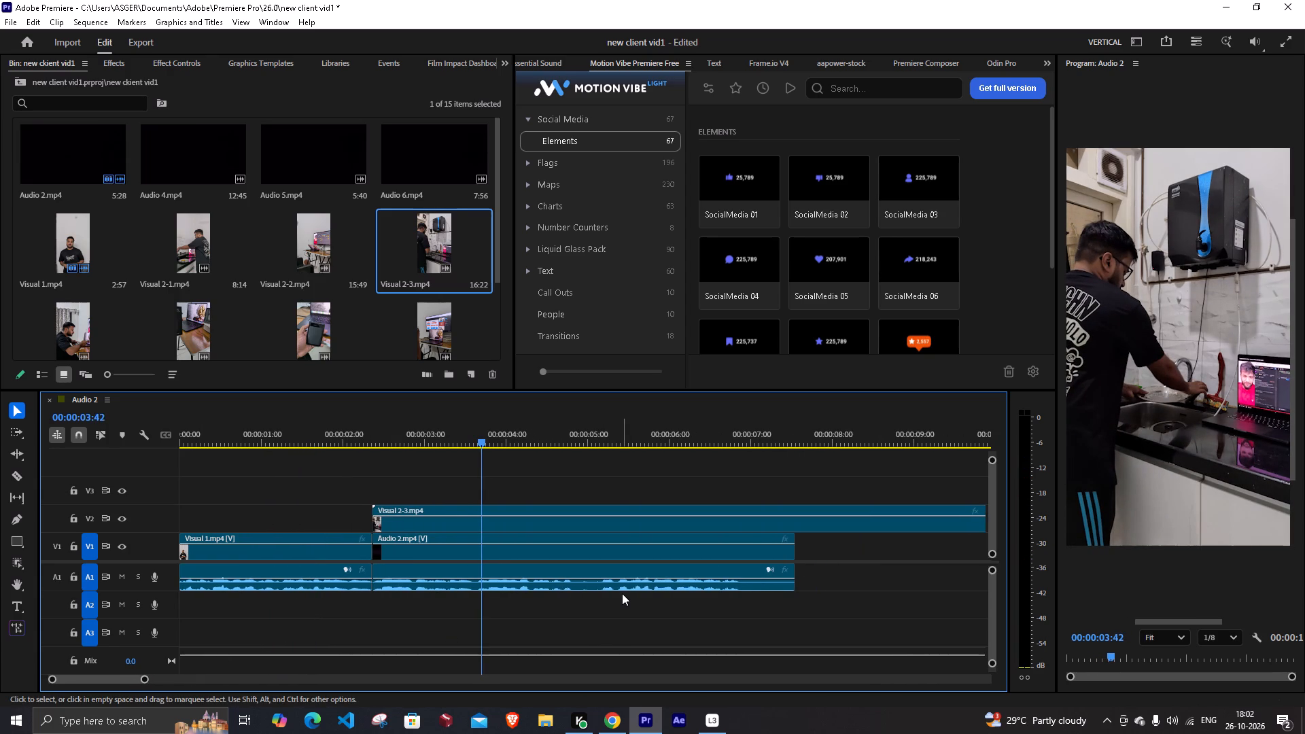
pyautogui.press('space')
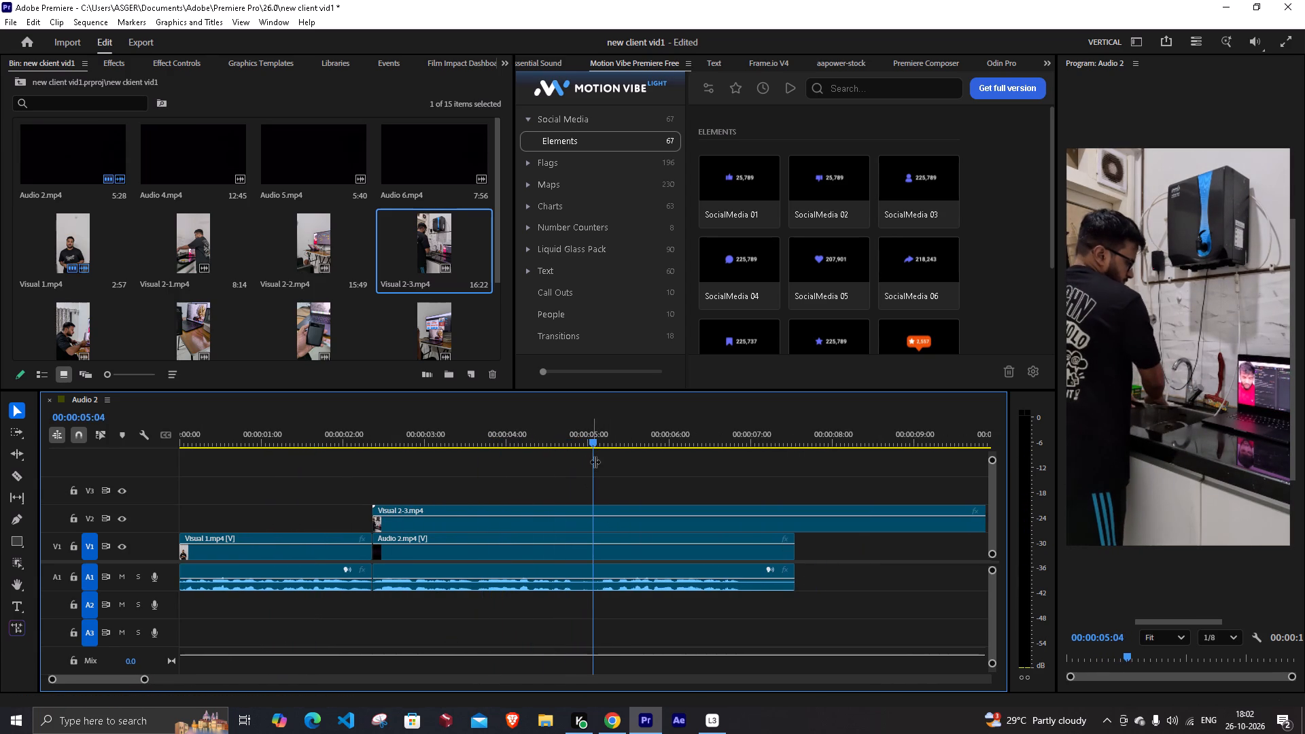
pyautogui.moveTo(602, 439); pyautogui.dragTo(586, 478)
pyautogui.press('space')
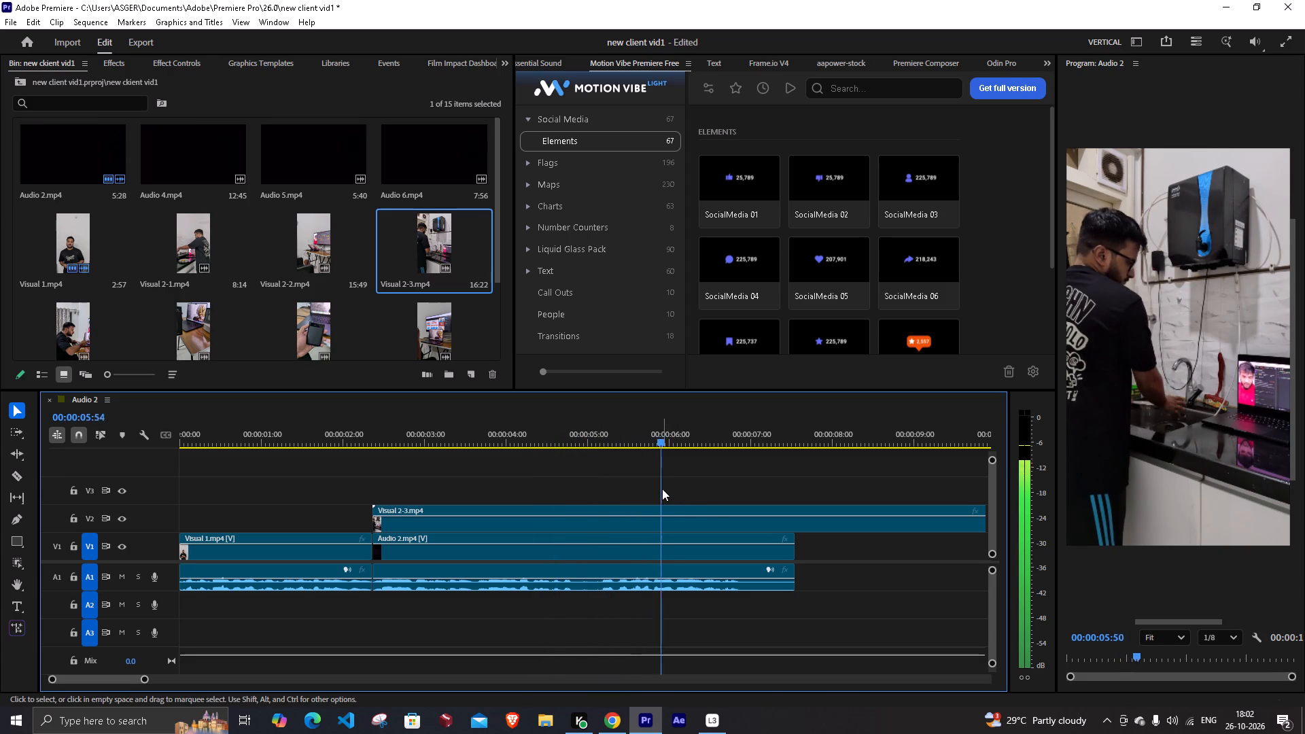
pyautogui.press('space')
# Return the playhead to the start of Visual 2-3.mp4 at 00:00:02:23 and replay its opening to 00:00:02:53.
pyautogui.moveTo(723, 436); pyautogui.dragTo(398, 434)
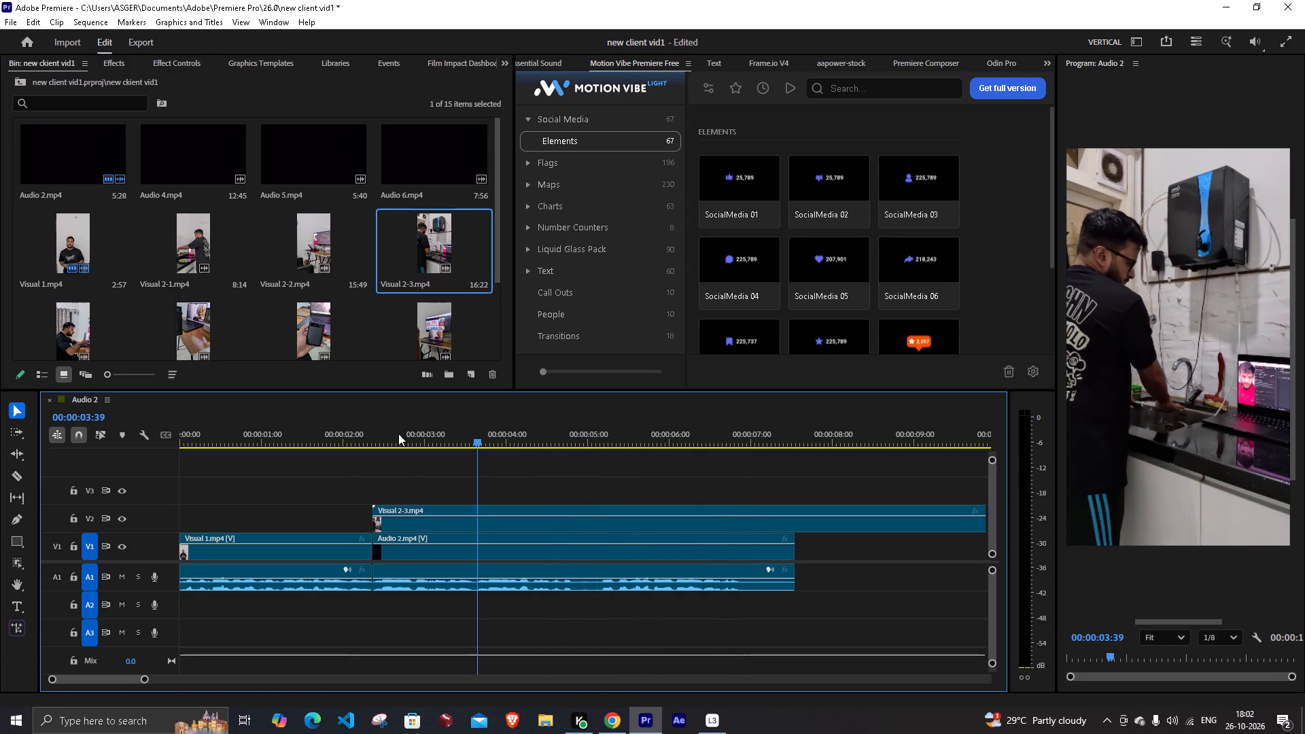
pyautogui.moveTo(398, 434); pyautogui.dragTo(376, 489)
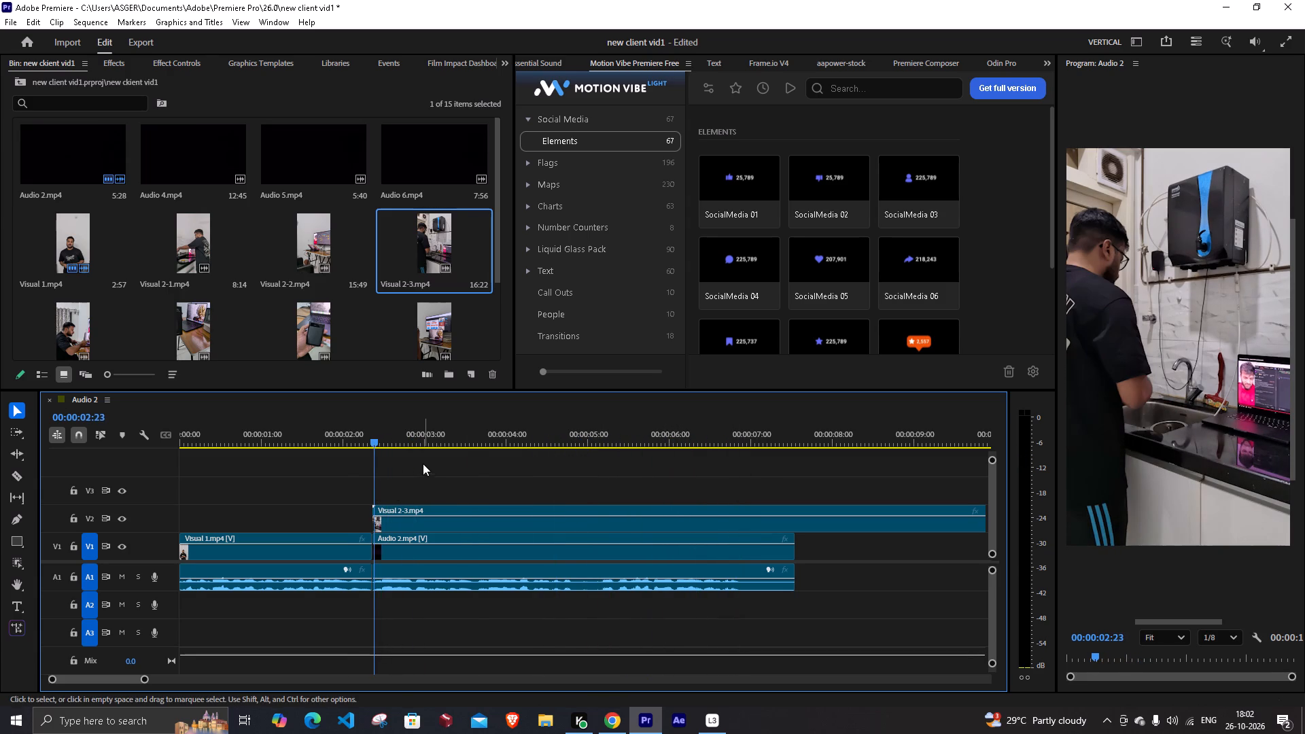
pyautogui.press('space')
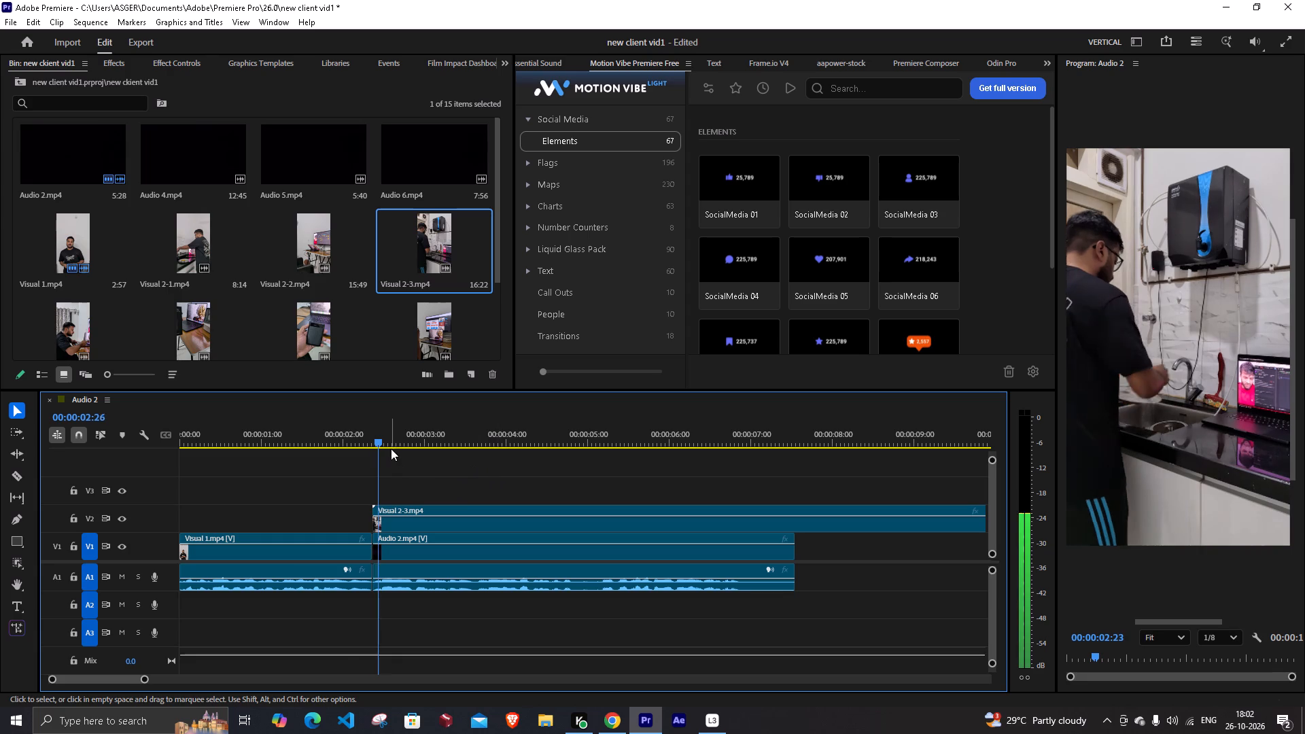
pyautogui.press('space')
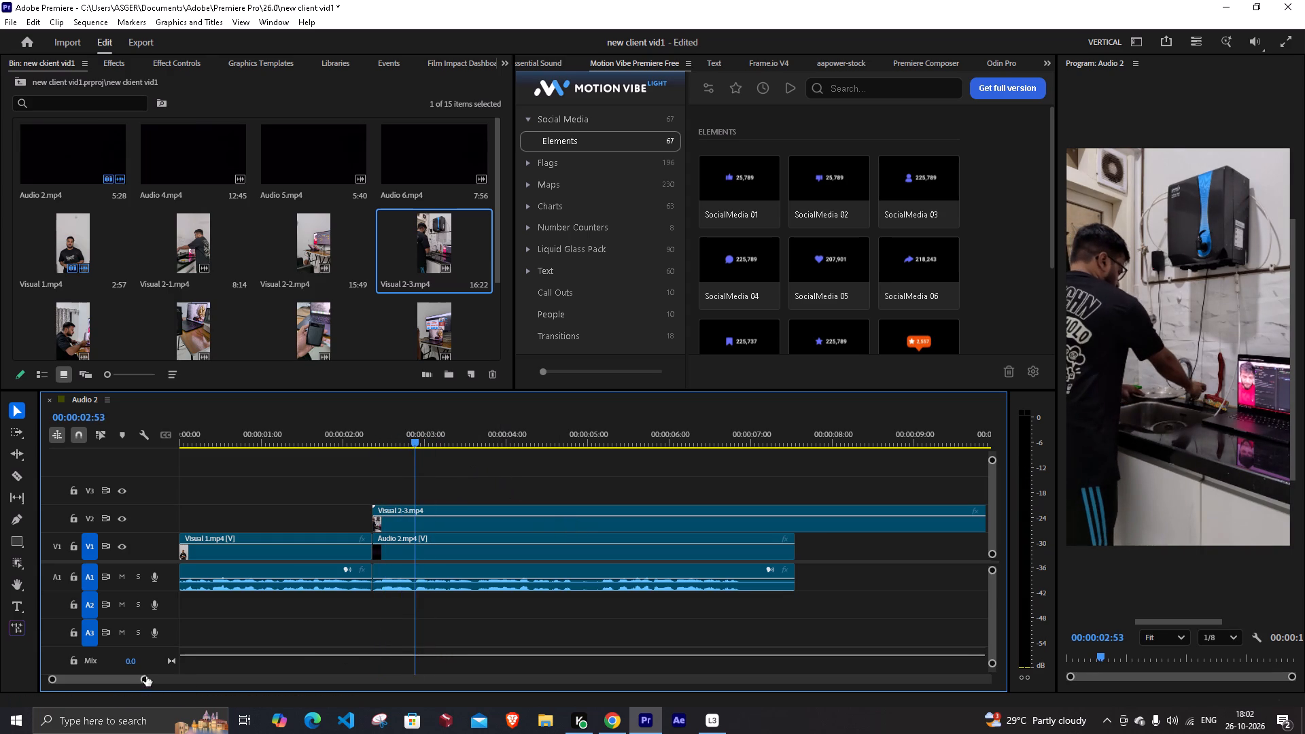
# Replay the join between Visual 1.mp4 and Visual 2-3.mp4 several times, stopping at 00:00:03:22, to check footage against the voice.
pyautogui.moveTo(145, 677); pyautogui.dragTo(169, 682)
pyautogui.moveTo(347, 443); pyautogui.dragTo(402, 458)
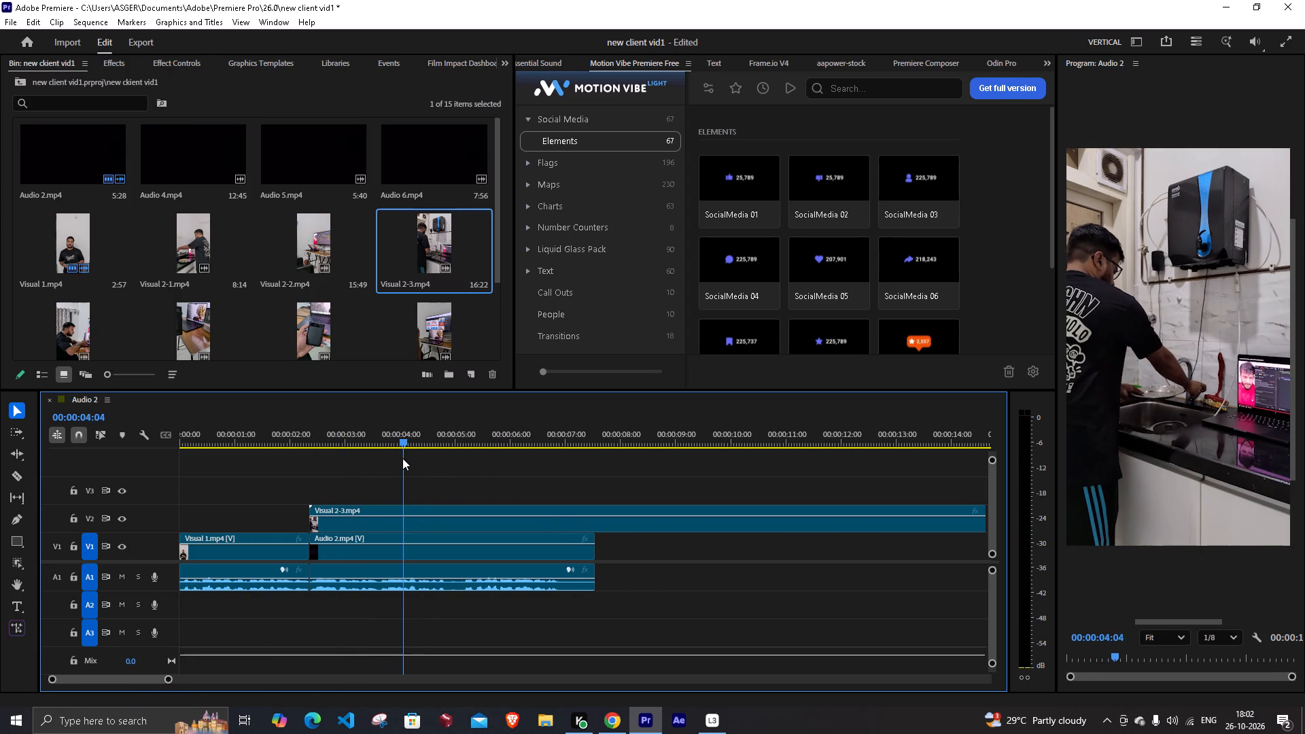
pyautogui.moveTo(402, 458); pyautogui.dragTo(311, 467)
pyautogui.press('space')
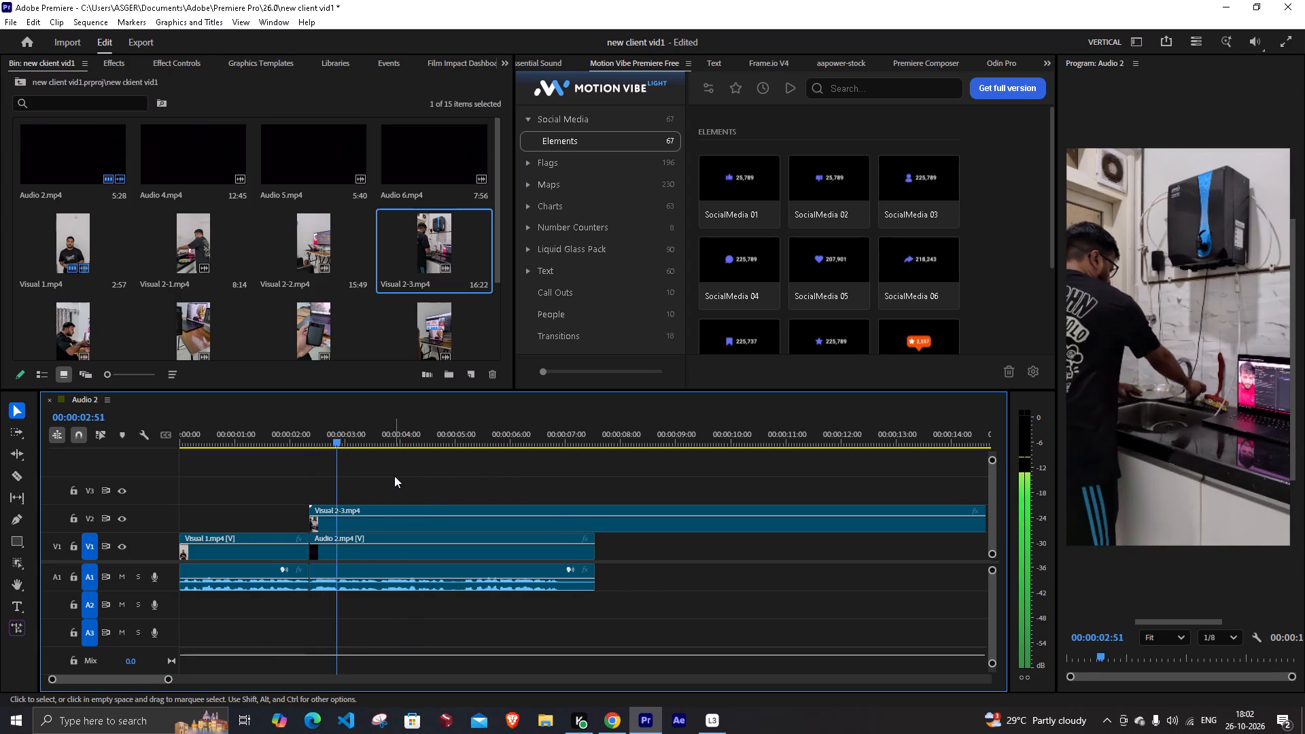
pyautogui.press('space')
pyautogui.moveTo(343, 442); pyautogui.dragTo(54, 483)
pyautogui.press('space')
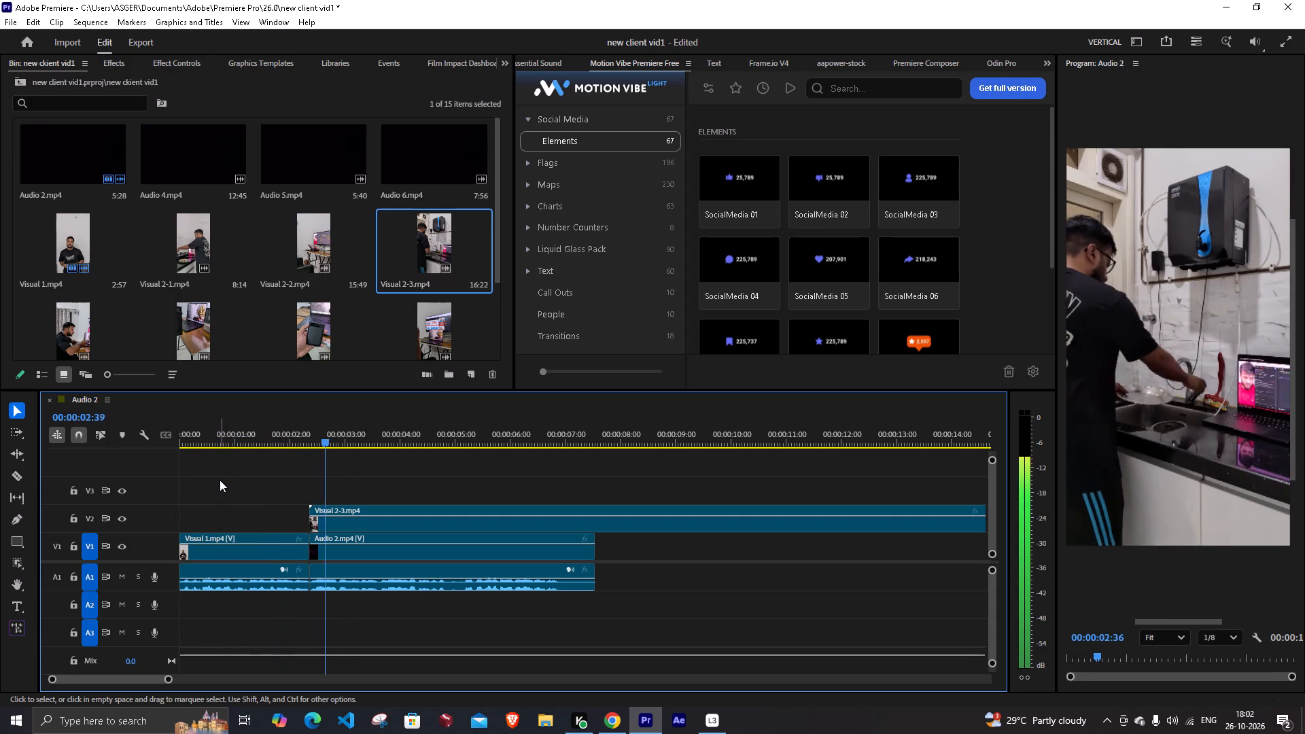
pyautogui.press('space')
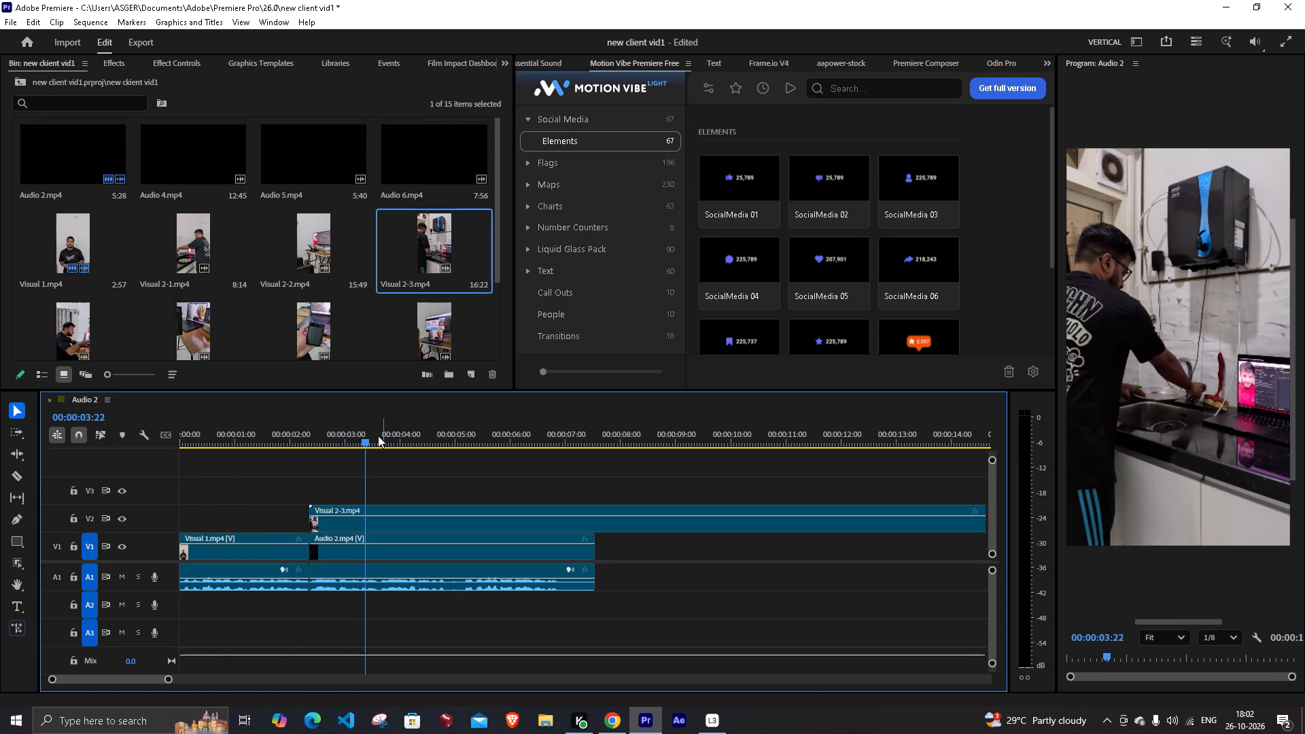
# Play from the start of Visual 2-3.mp4 in stages to about 00:00:05:10, comparing the hand-washing footage with the voice.
pyautogui.moveTo(366, 429); pyautogui.dragTo(316, 468)
pyautogui.press('space')
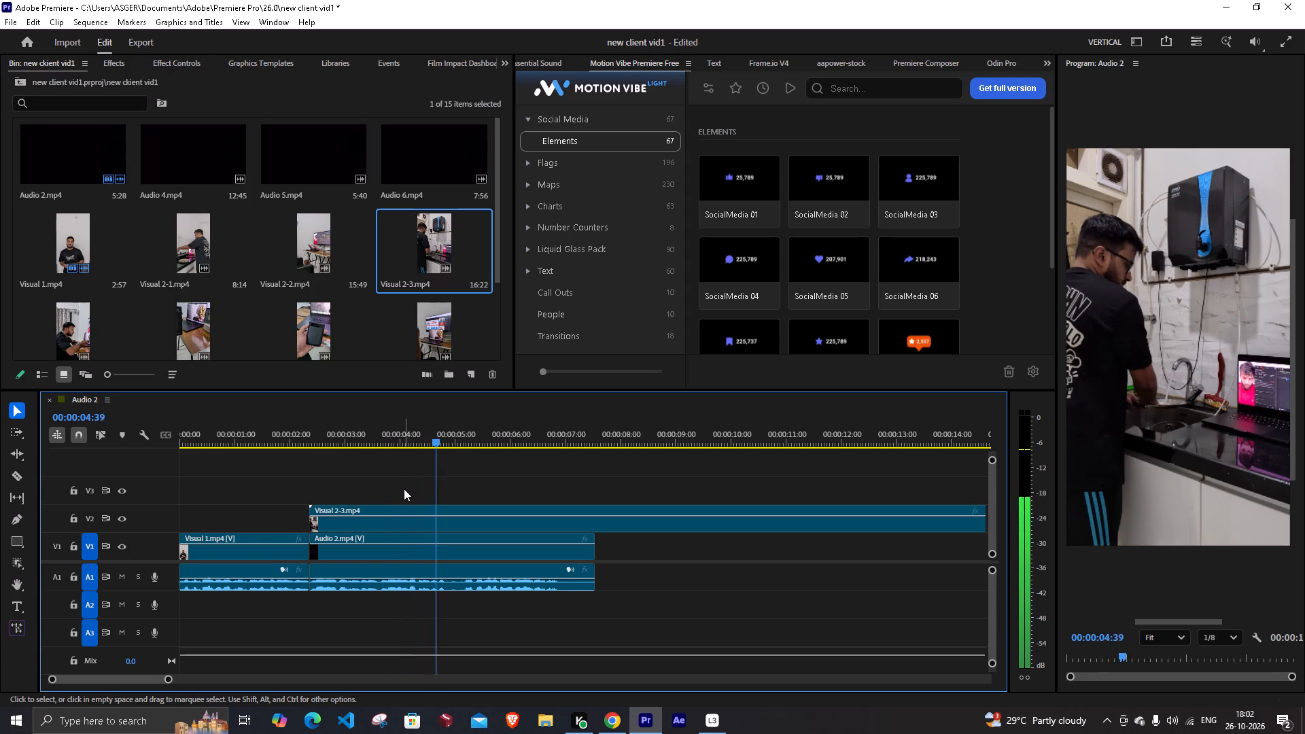
pyautogui.press('space')
pyautogui.press('space')
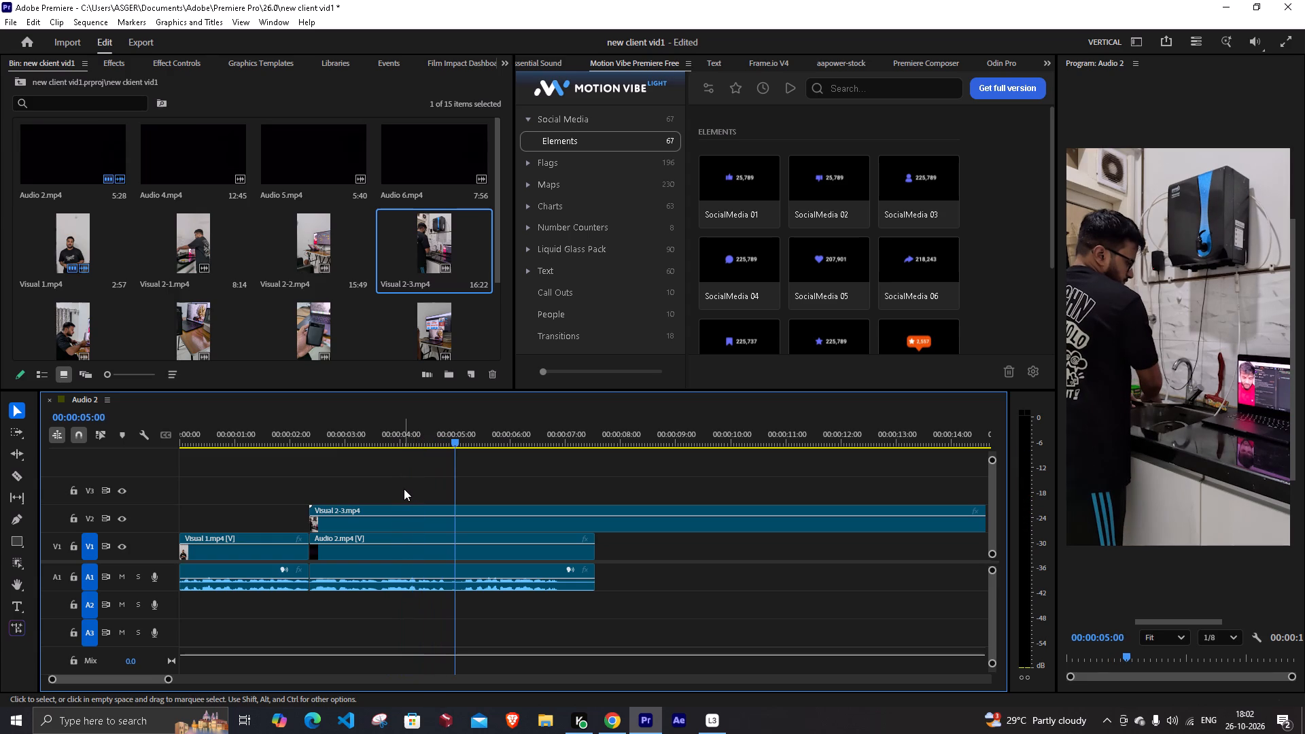
pyautogui.press('space')
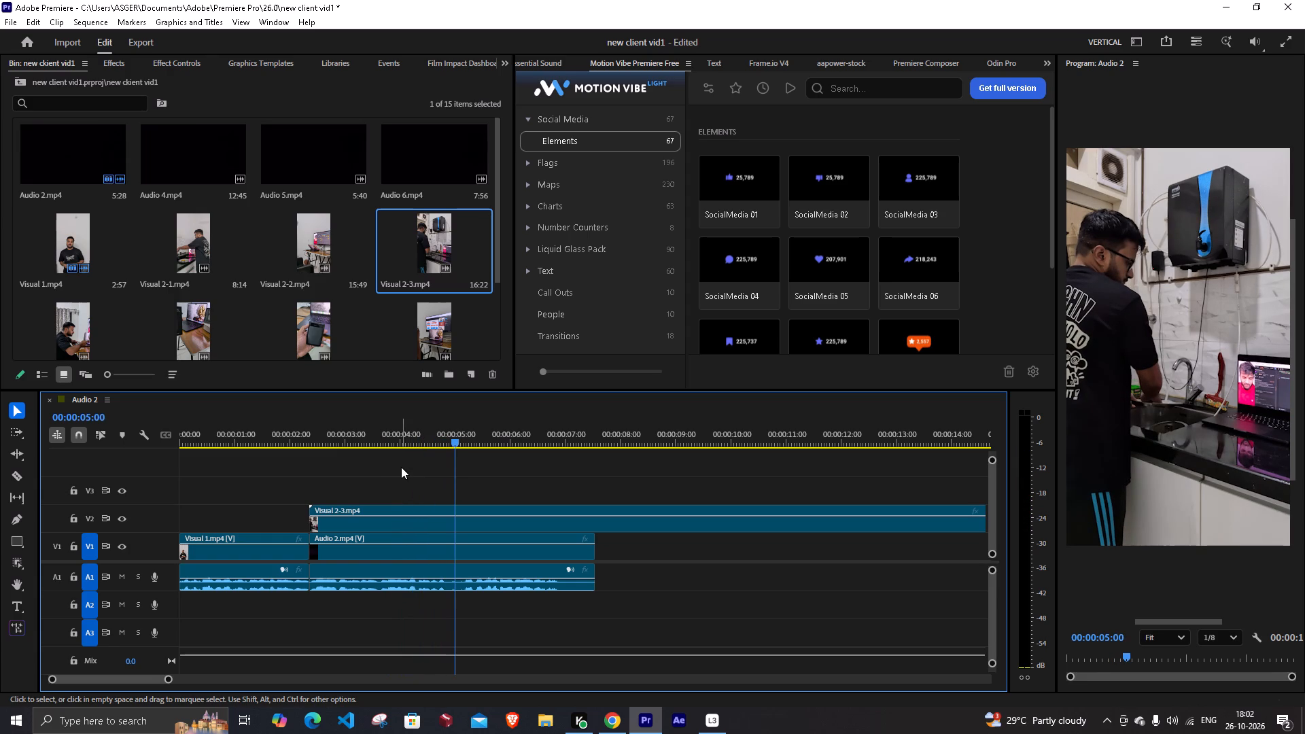
pyautogui.press('space')
pyautogui.click(418, 468)
# Recheck the opening of Visual 2-3.mp4 and park the playhead at 00:00:03:37.
pyautogui.moveTo(453, 445); pyautogui.dragTo(435, 447)
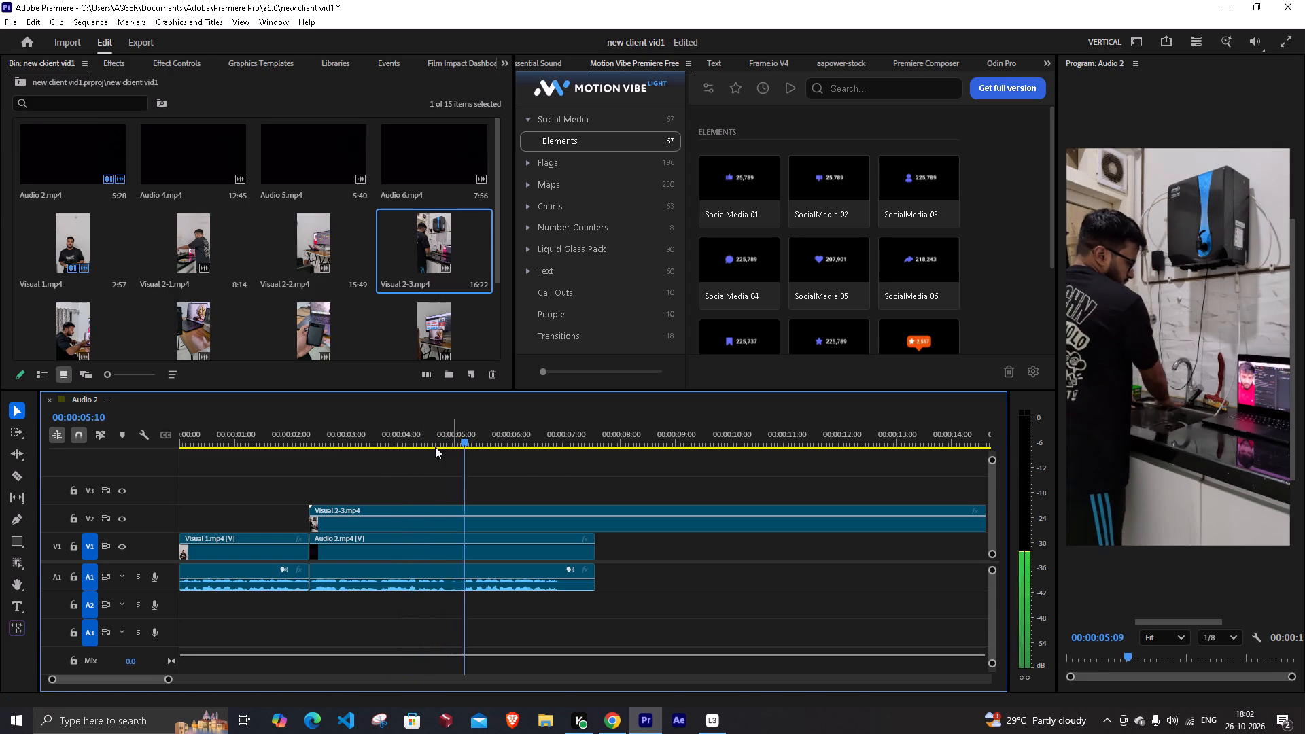
pyautogui.moveTo(435, 447); pyautogui.dragTo(344, 466)
pyautogui.press('space')
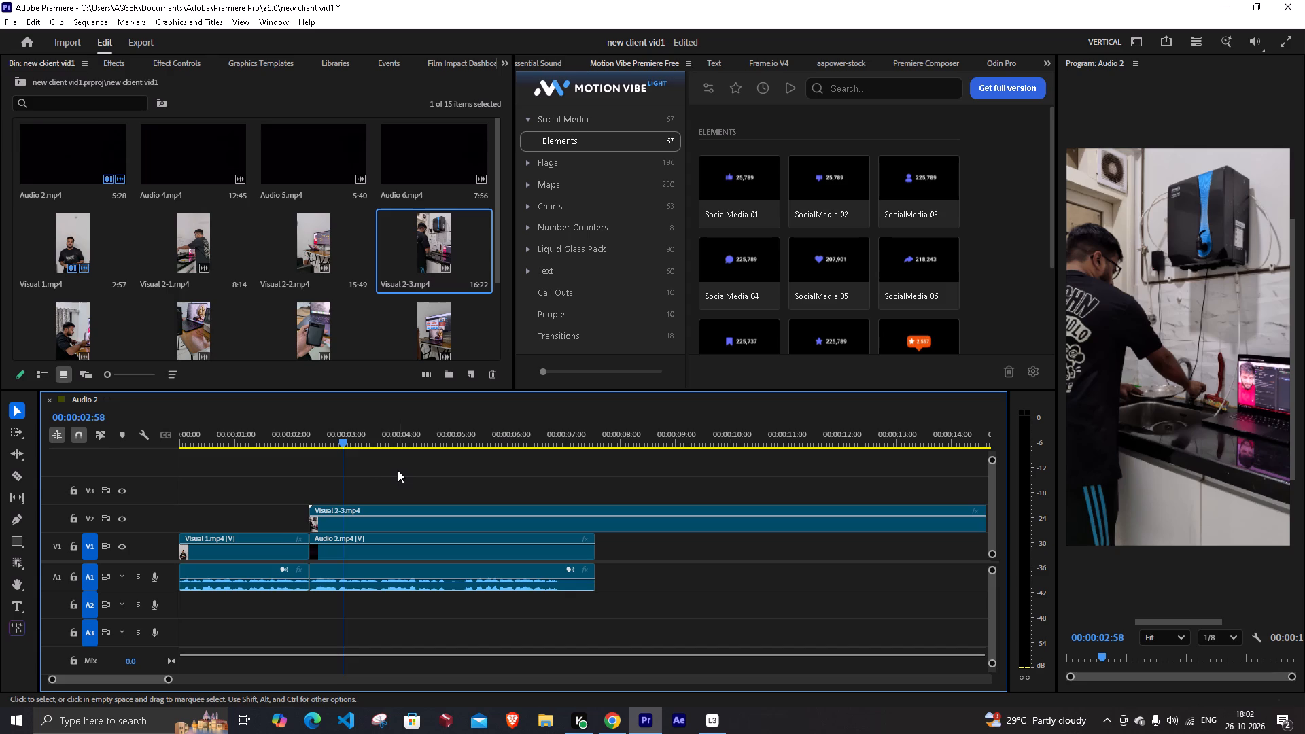
pyautogui.press('space')
pyautogui.moveTo(385, 433); pyautogui.dragTo(368, 438)
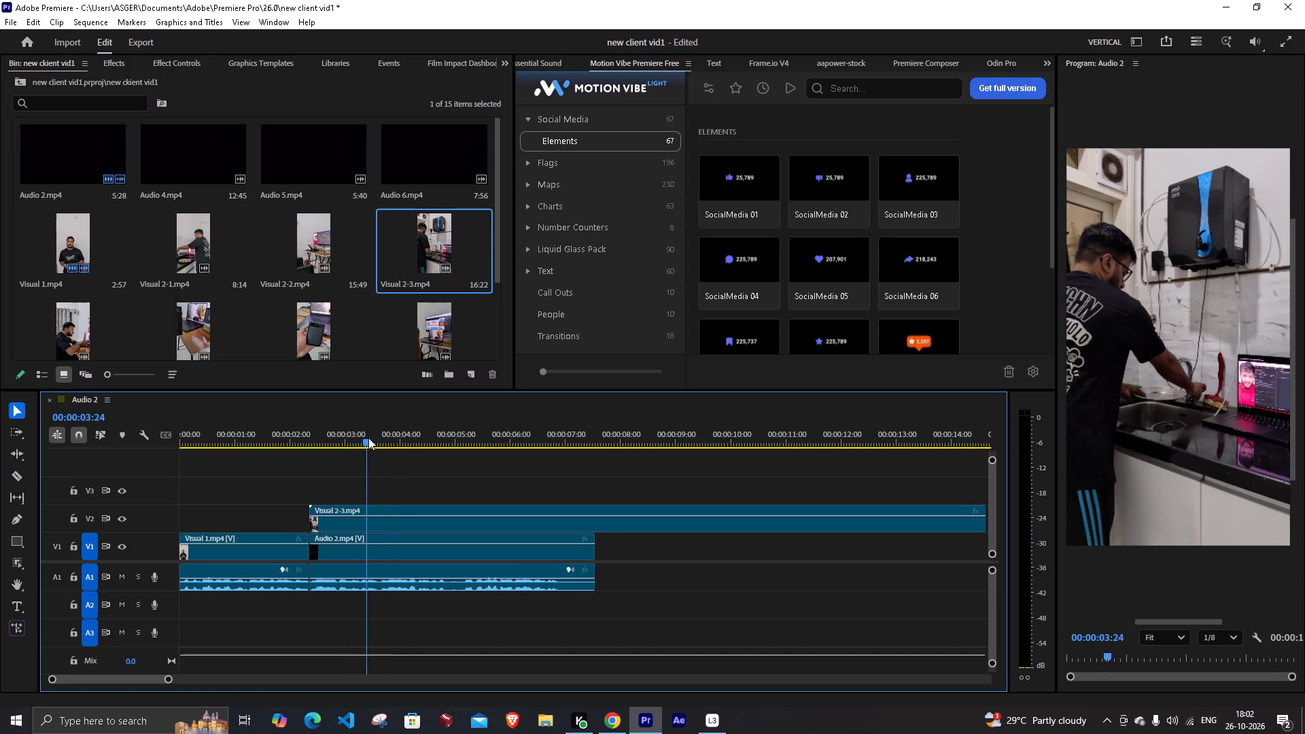
pyautogui.moveTo(368, 438); pyautogui.dragTo(381, 445)
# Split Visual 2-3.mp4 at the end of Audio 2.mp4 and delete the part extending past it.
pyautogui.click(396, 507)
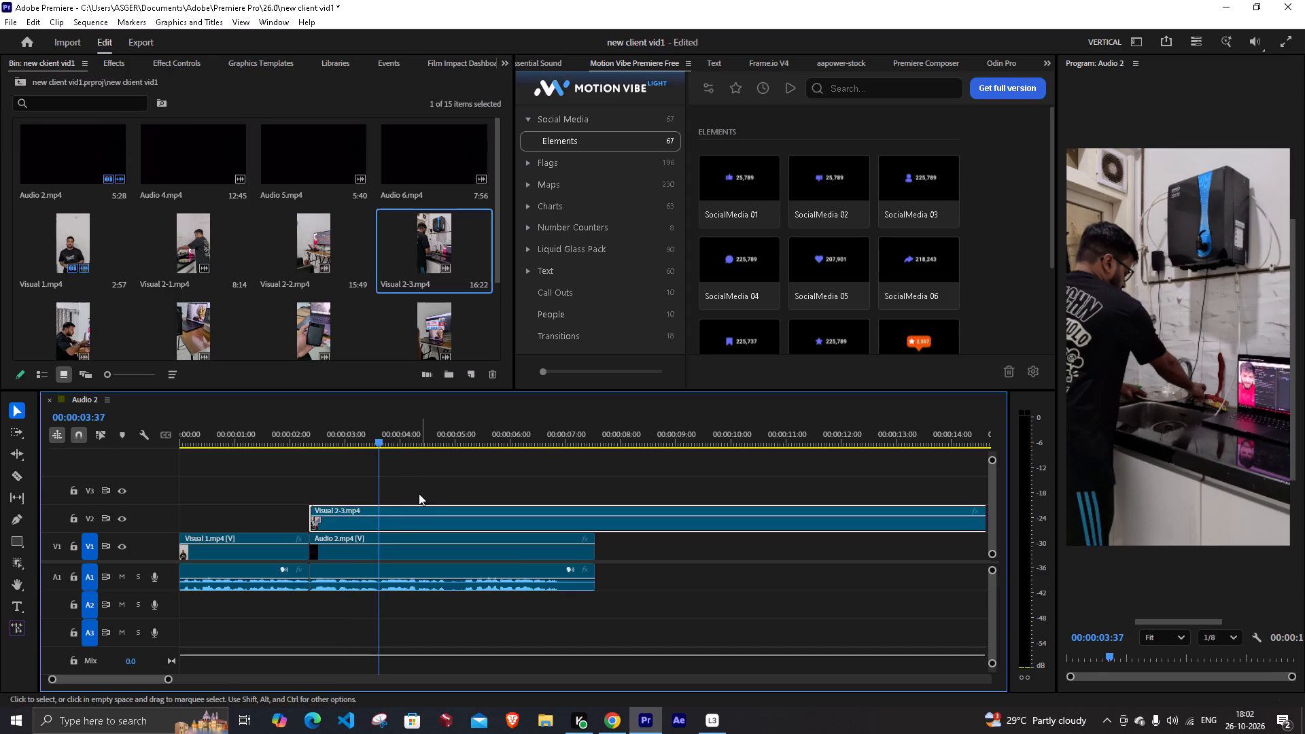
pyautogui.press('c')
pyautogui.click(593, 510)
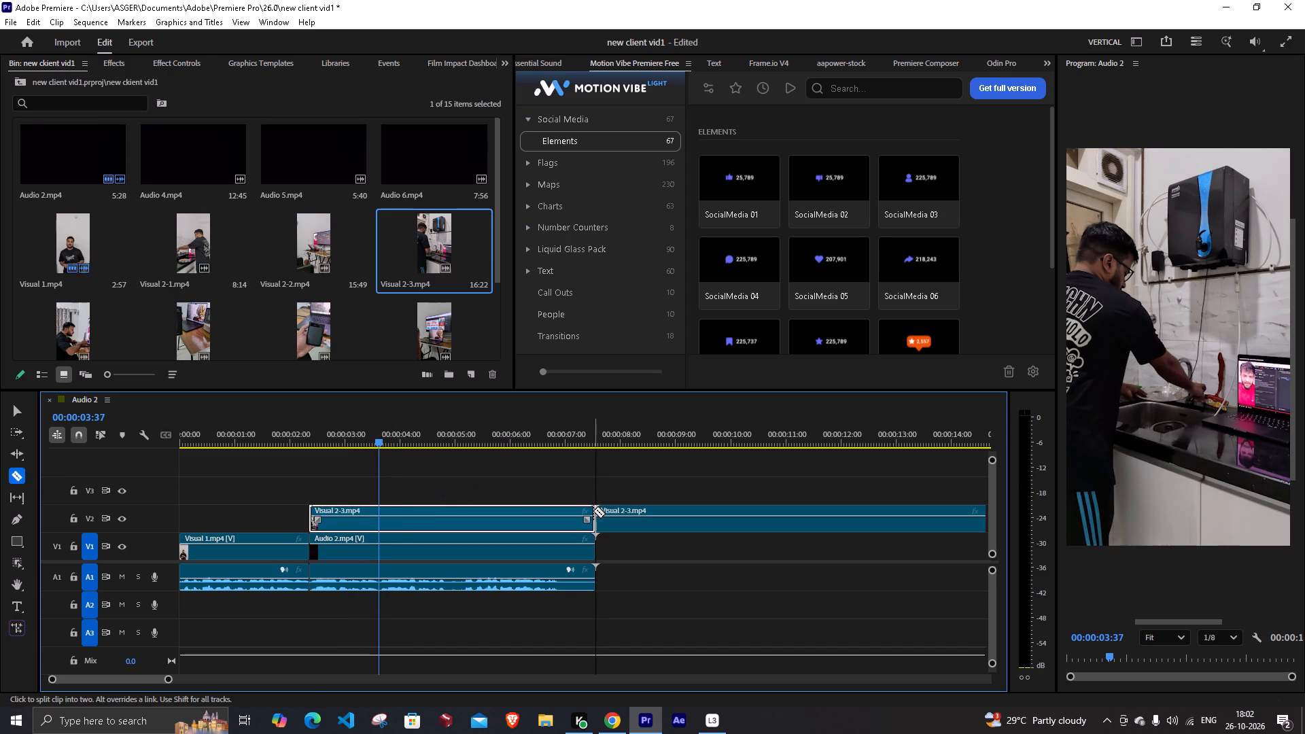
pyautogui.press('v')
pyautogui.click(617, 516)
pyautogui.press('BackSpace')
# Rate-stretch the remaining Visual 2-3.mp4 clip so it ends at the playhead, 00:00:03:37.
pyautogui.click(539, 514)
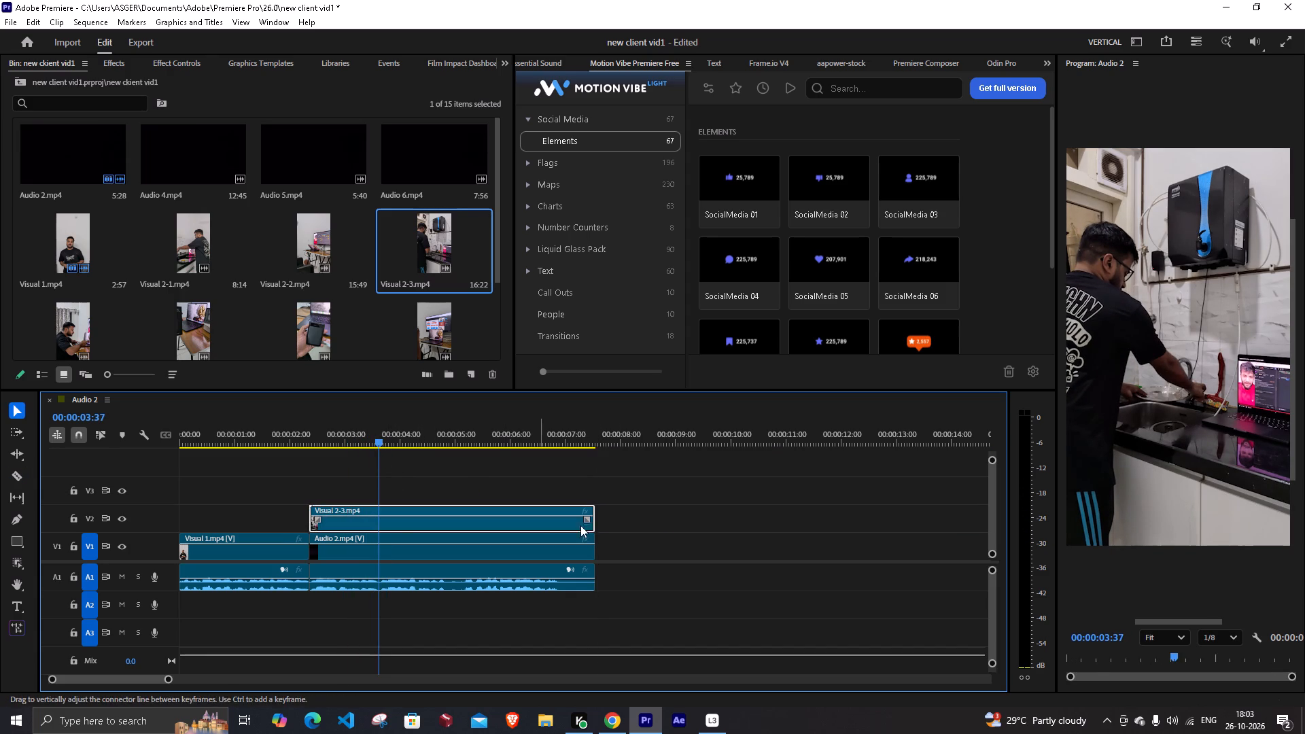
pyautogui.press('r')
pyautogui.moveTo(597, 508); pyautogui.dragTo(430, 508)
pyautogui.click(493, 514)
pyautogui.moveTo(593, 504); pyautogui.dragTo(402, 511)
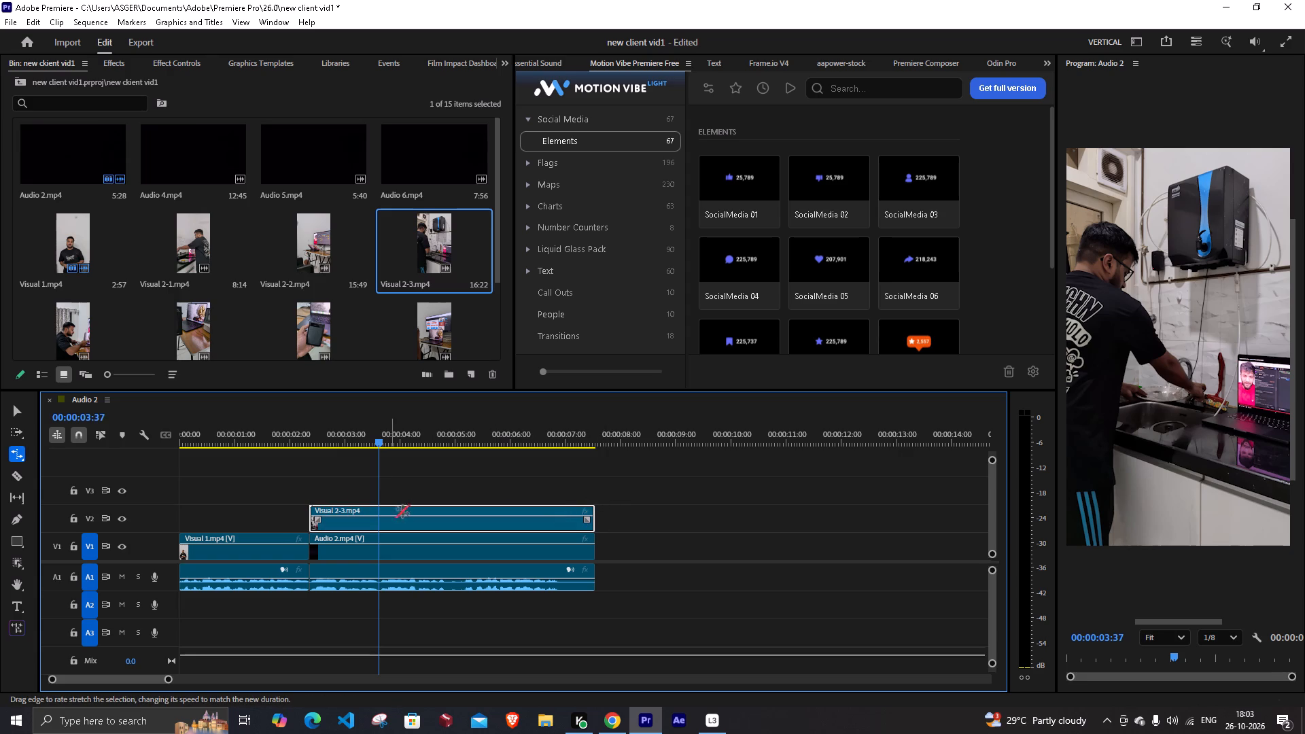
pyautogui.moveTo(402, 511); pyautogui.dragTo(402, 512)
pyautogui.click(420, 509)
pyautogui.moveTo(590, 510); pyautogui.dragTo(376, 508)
# Play the sped-up Visual 2-3.mp4 from its start to 00:00:04:20 to judge the pacing.
pyautogui.moveTo(381, 437); pyautogui.dragTo(310, 446)
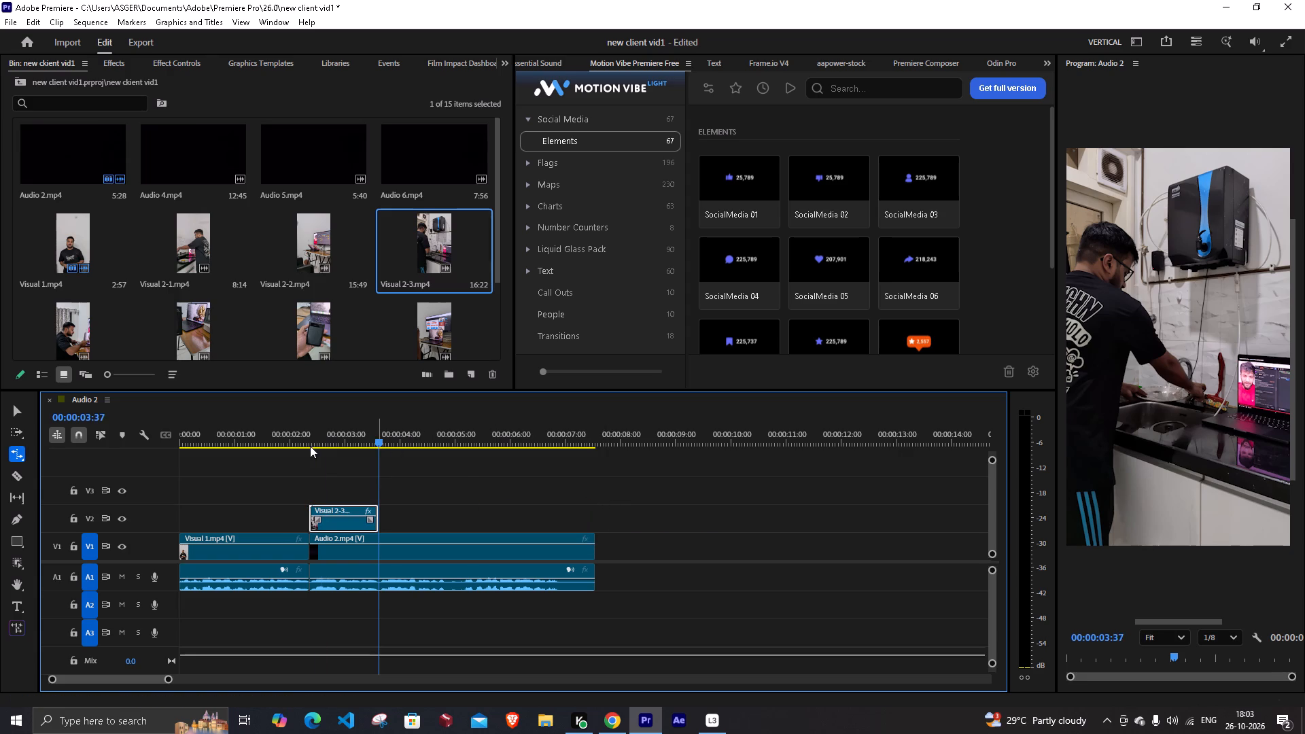
pyautogui.moveTo(310, 446); pyautogui.dragTo(309, 461)
pyautogui.press('space')
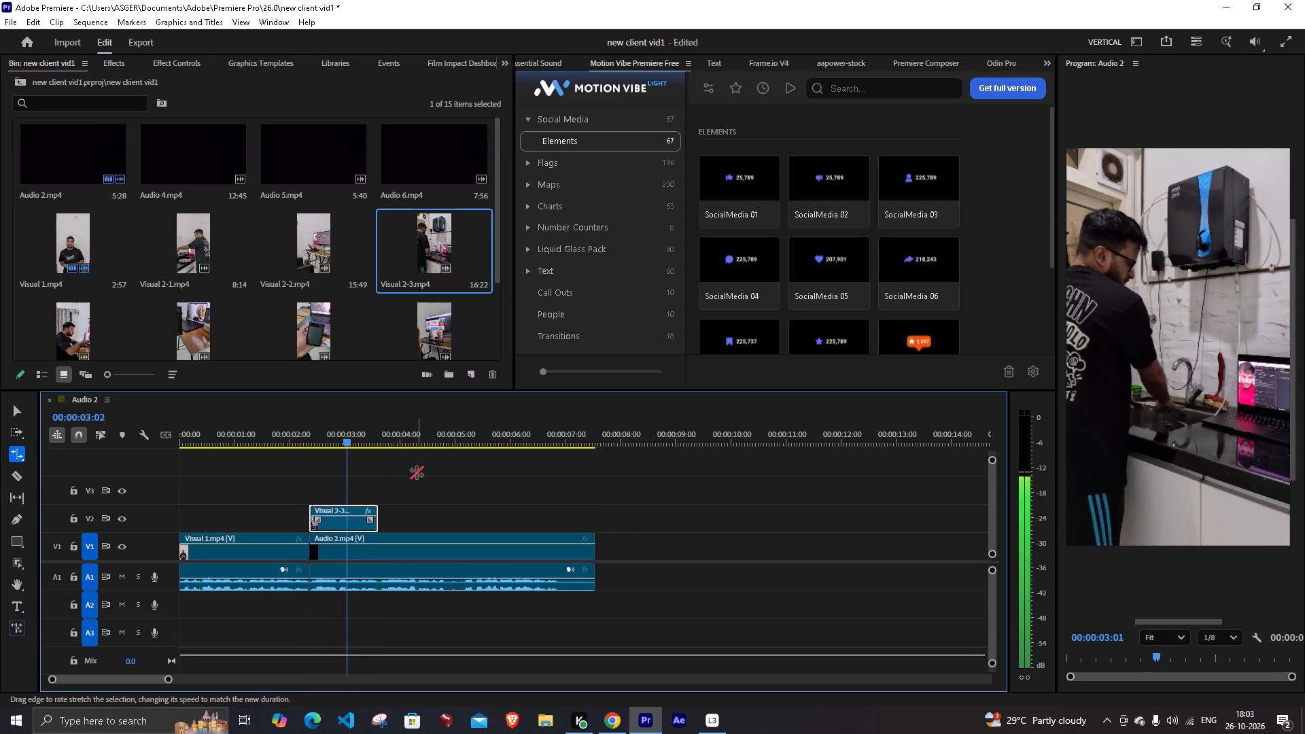
pyautogui.press('space')
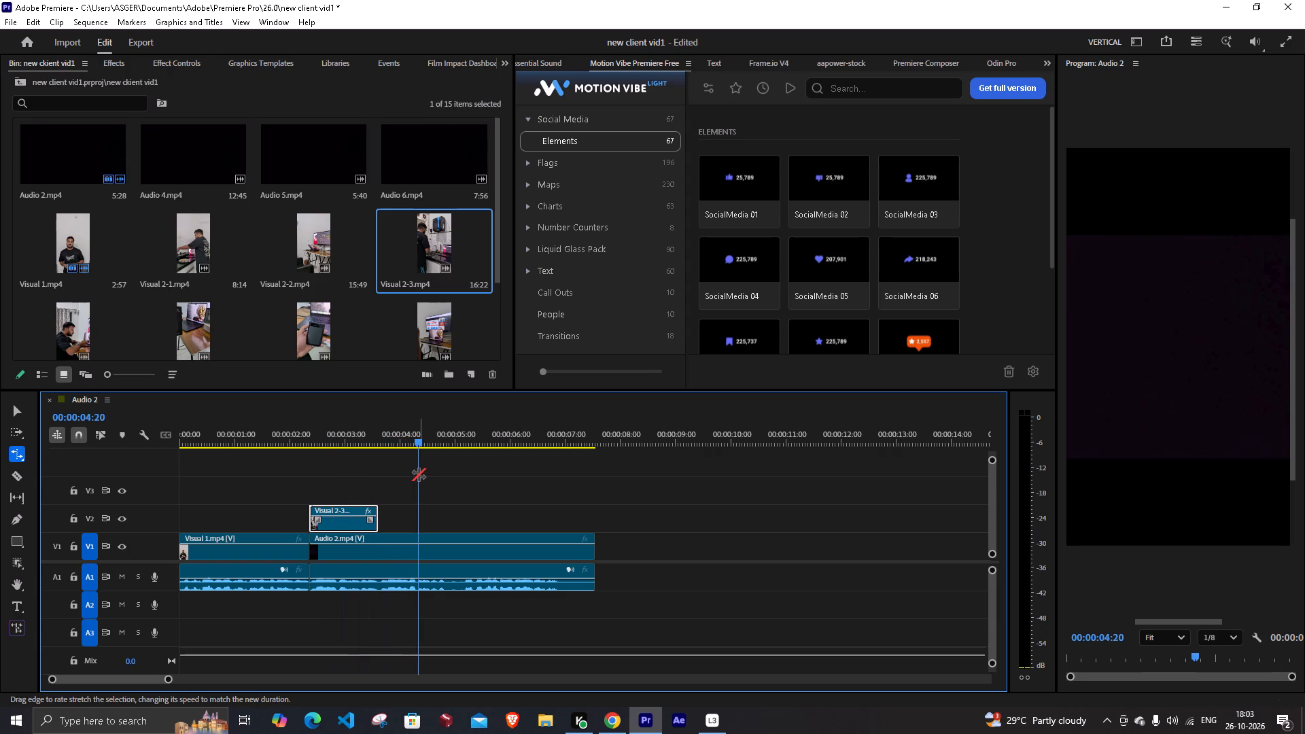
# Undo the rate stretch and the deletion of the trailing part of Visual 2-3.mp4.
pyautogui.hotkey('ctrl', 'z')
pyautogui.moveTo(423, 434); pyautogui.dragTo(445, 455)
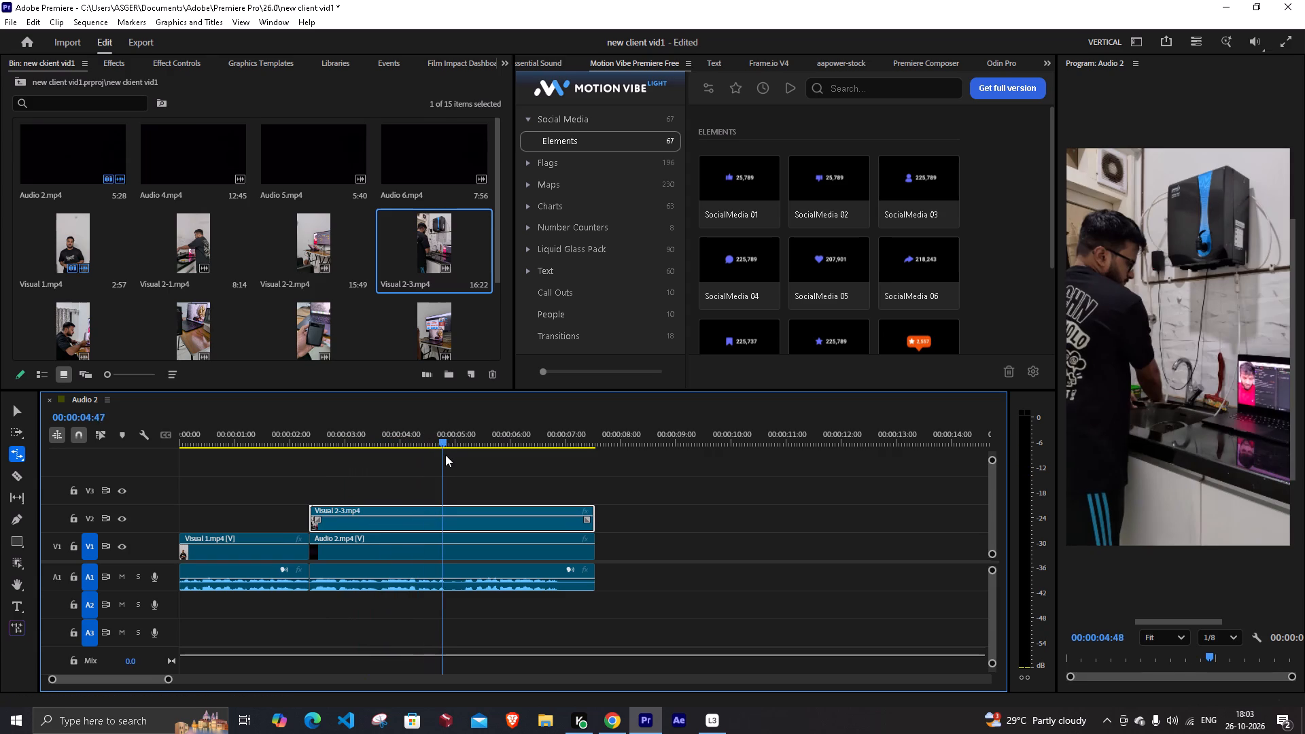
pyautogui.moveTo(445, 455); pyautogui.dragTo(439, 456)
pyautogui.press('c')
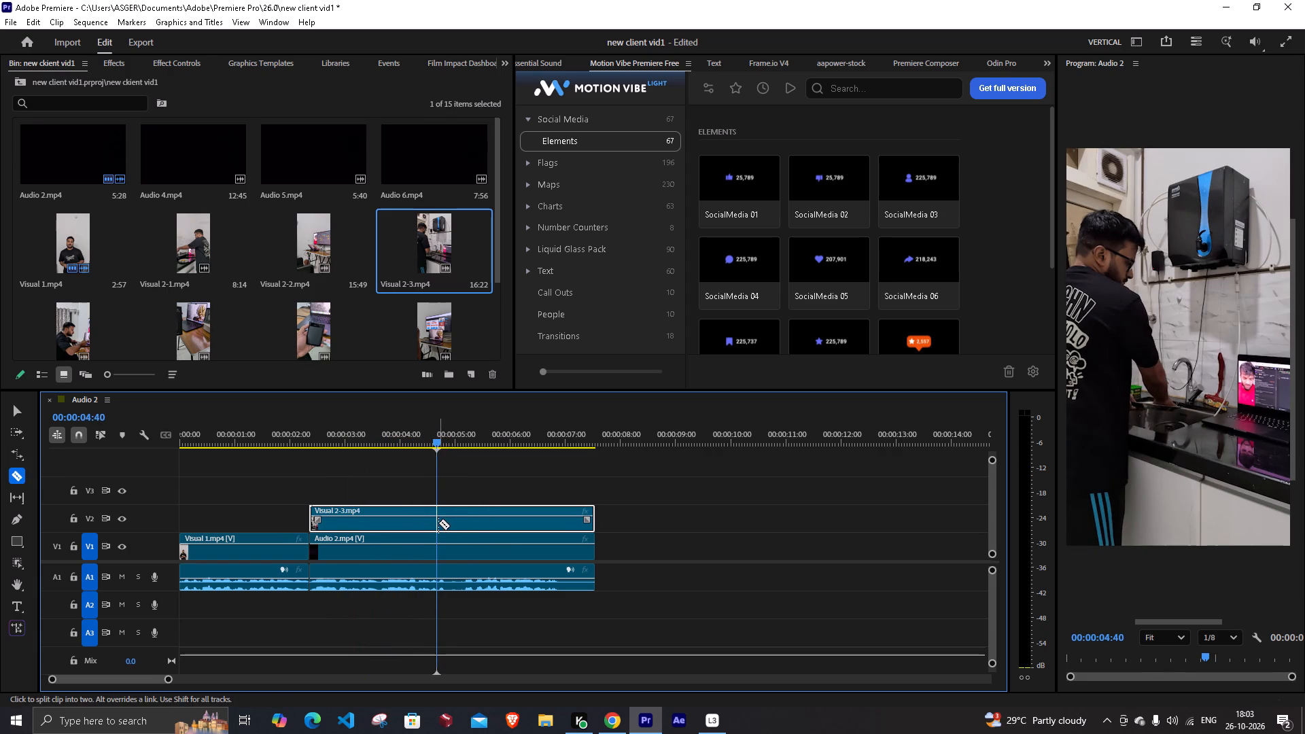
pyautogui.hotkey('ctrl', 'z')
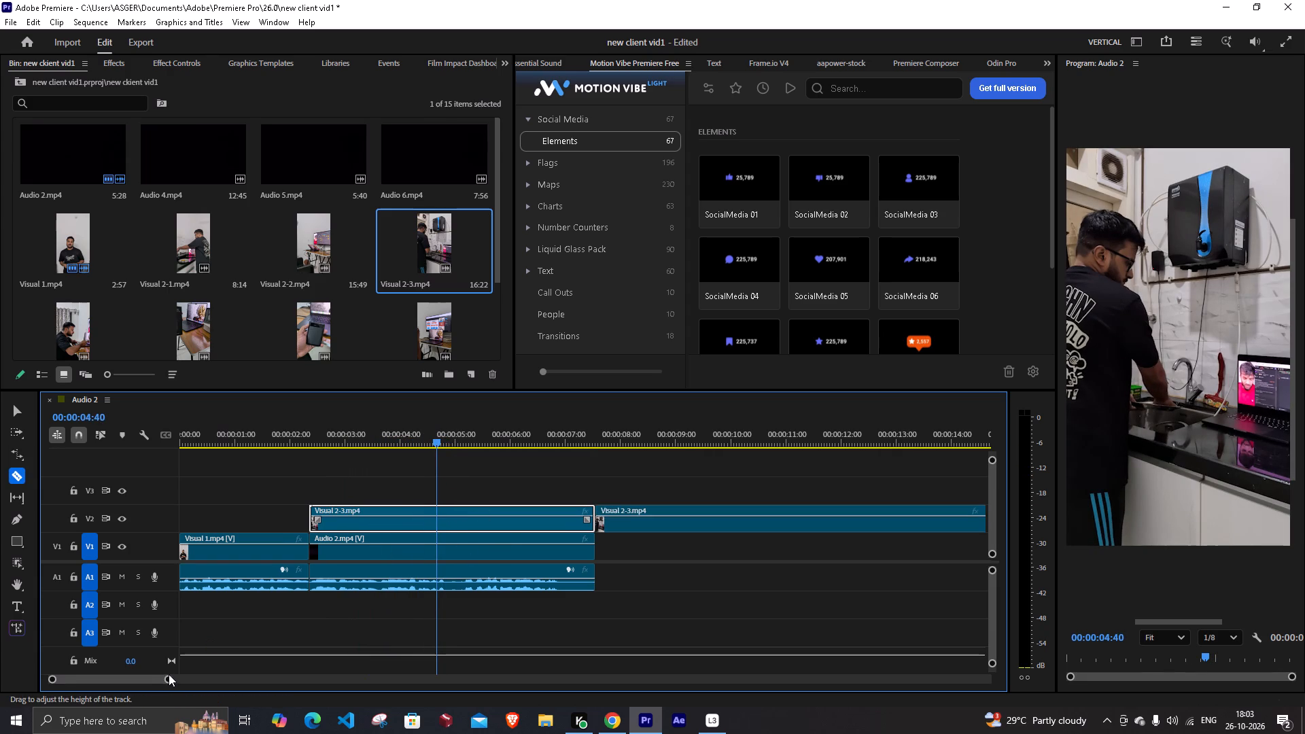
# Scrub and play through both parts of Visual 2-3.mp4 to look for a better section of the footage.
pyautogui.moveTo(169, 676); pyautogui.dragTo(232, 665)
pyautogui.moveTo(419, 432); pyautogui.dragTo(440, 434)
pyautogui.press('space')
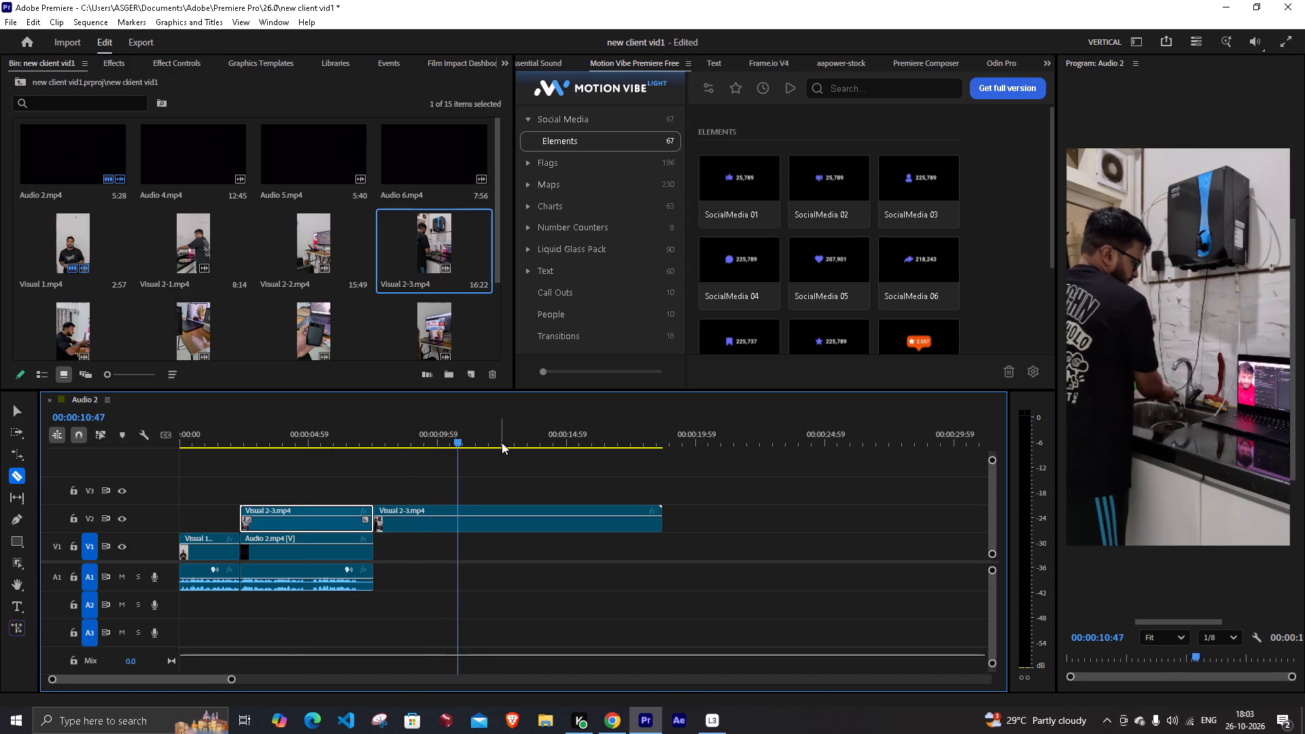
pyautogui.press('space')
pyautogui.moveTo(474, 438); pyautogui.dragTo(300, 472)
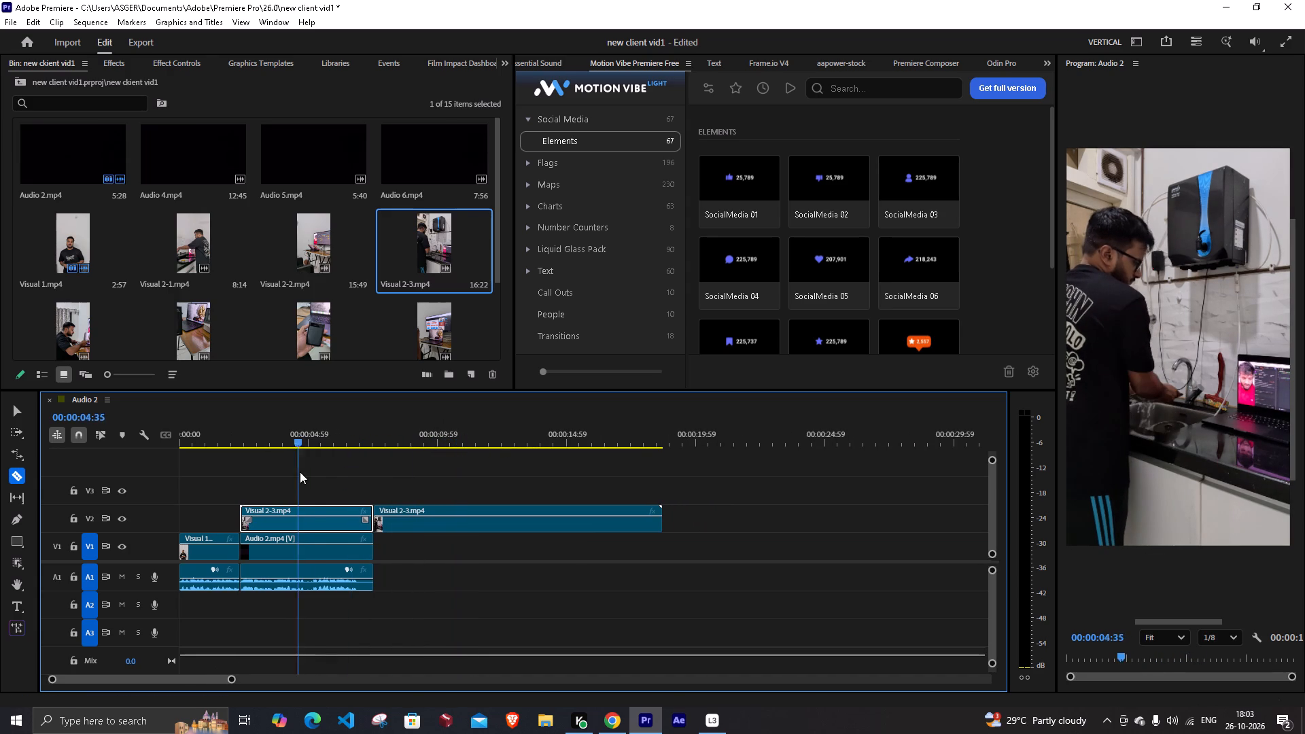
pyautogui.moveTo(300, 472); pyautogui.dragTo(509, 471)
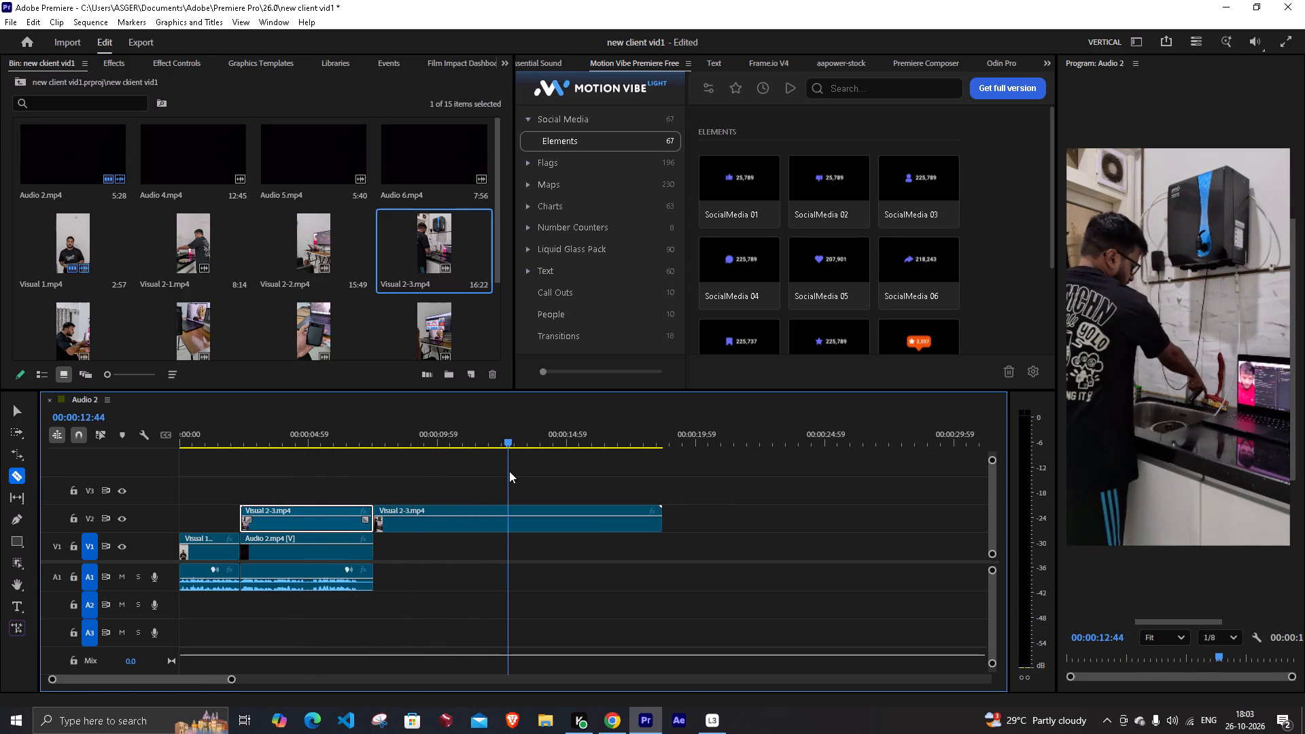
pyautogui.moveTo(509, 471); pyautogui.dragTo(423, 464)
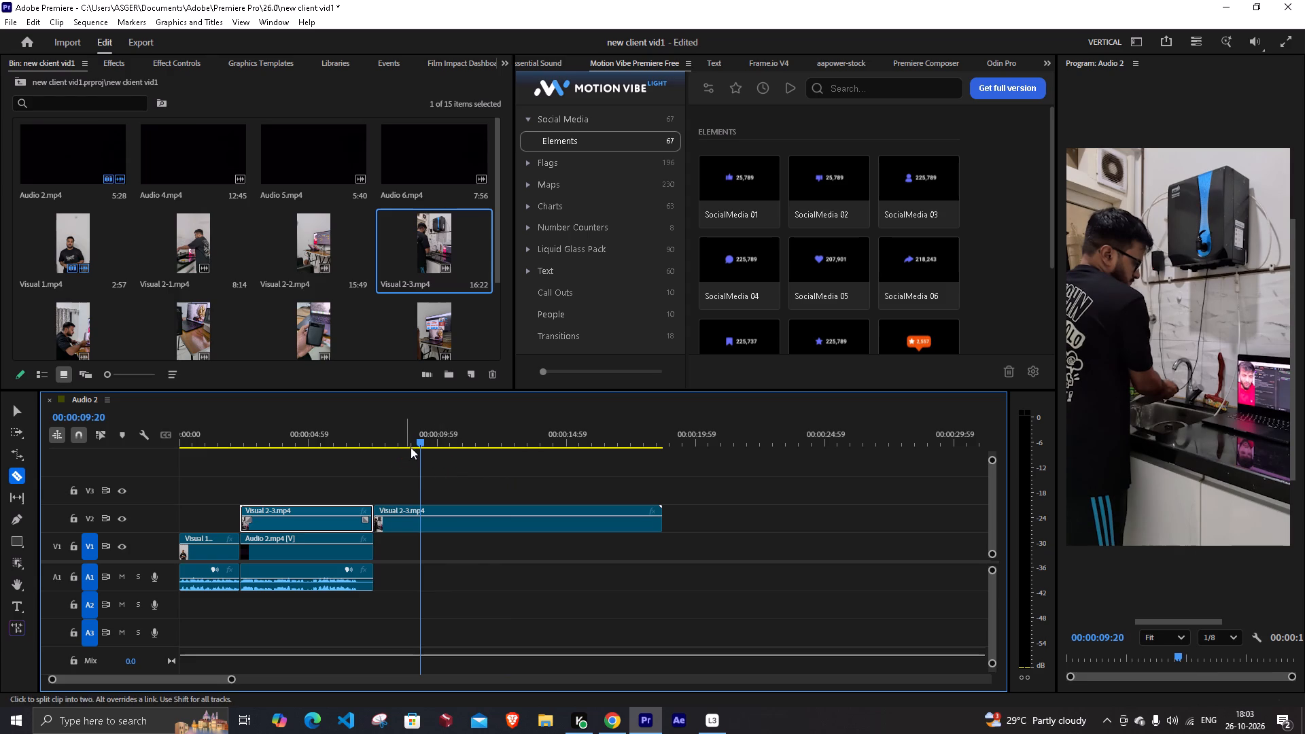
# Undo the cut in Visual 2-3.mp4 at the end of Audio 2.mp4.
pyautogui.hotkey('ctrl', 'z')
# Split Visual 2-3.mp4 at 00:00:07:30 and again about 11 seconds into the sequence, and delete the final segment.
pyautogui.moveTo(417, 436); pyautogui.dragTo(375, 450)
pyautogui.press('c')
pyautogui.click(373, 521)
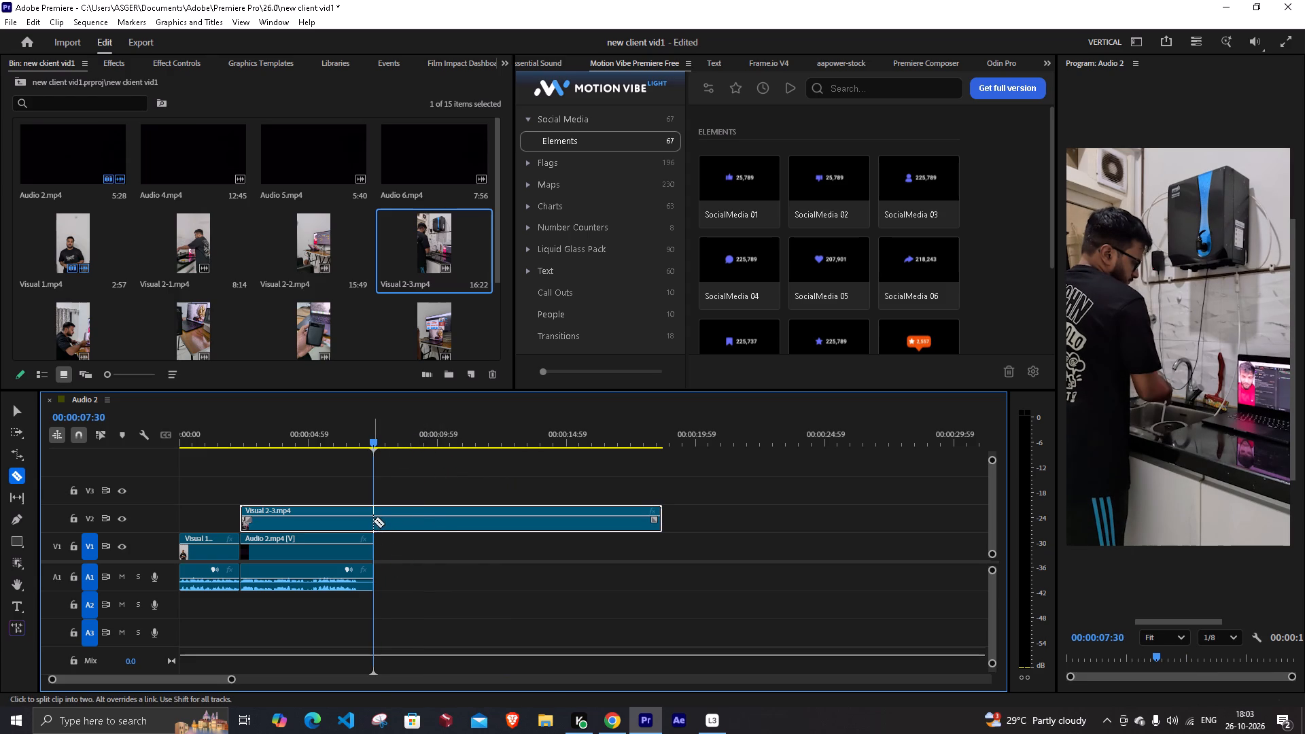
pyautogui.click(472, 517)
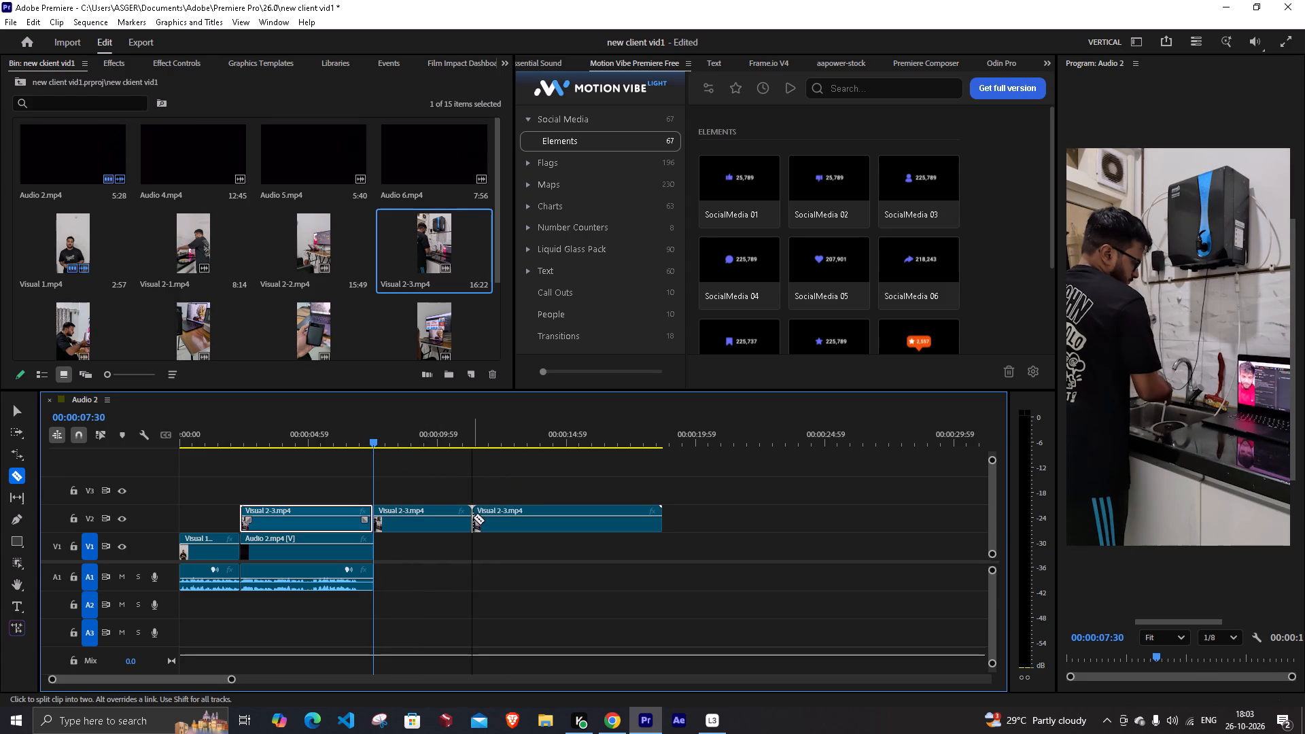
pyautogui.press('v')
pyautogui.click(544, 512)
pyautogui.press('BackSpace')
# Delete the first Visual 2-3.mp4 segment and move the remaining one on V2 to the start of Audio 2.mp4.
pyautogui.moveTo(309, 487); pyautogui.dragTo(315, 513)
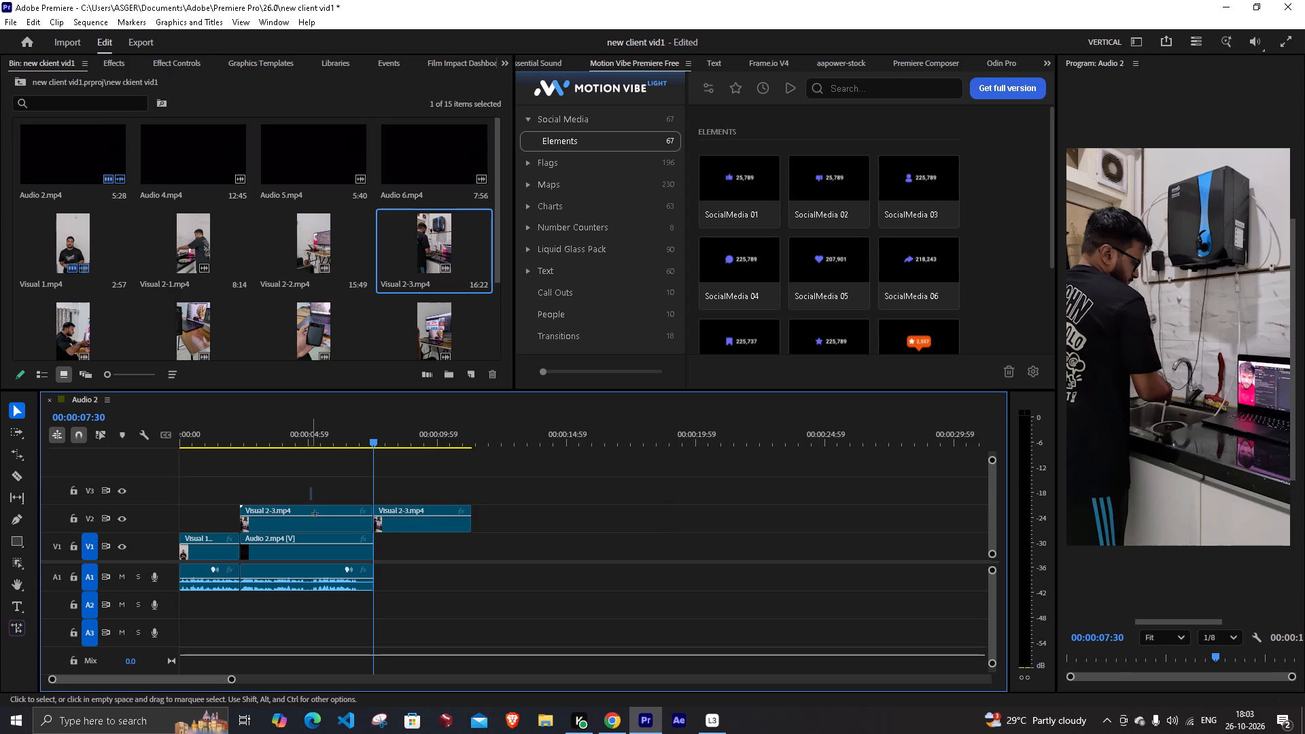
pyautogui.moveTo(315, 513); pyautogui.dragTo(315, 521)
pyautogui.press('BackSpace')
pyautogui.moveTo(415, 506); pyautogui.dragTo(287, 517)
# Play the repositioned Visual 2-3.mp4 segment from just before its start to 00:00:03:49.
pyautogui.moveTo(380, 442); pyautogui.dragTo(239, 464)
pyautogui.press('space')
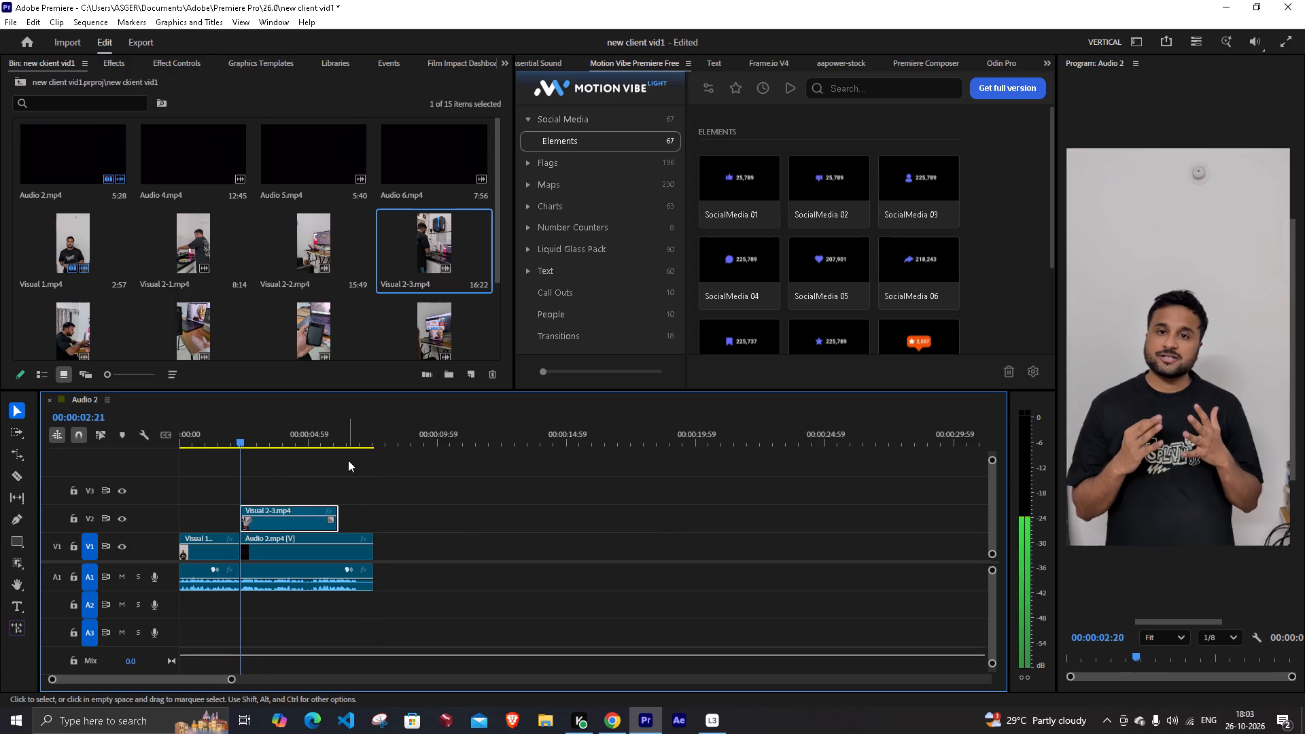
pyautogui.press('space')
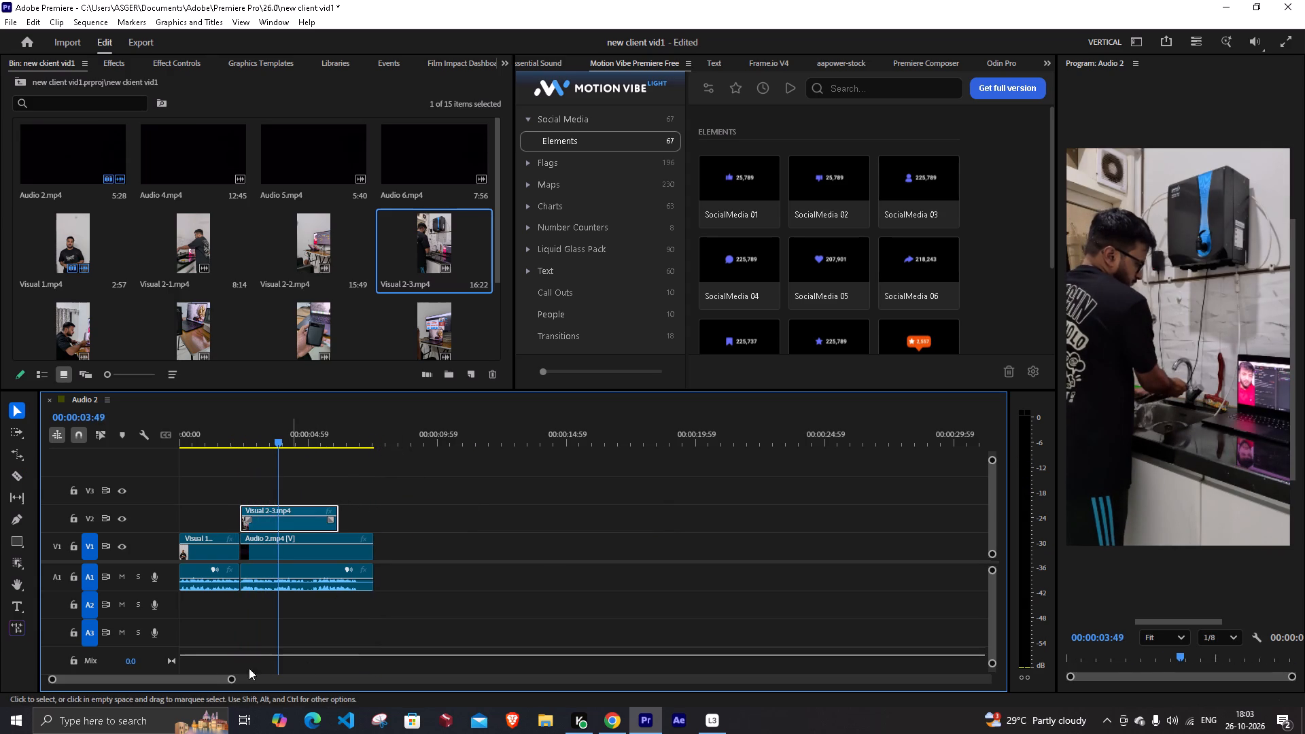
# Replay the start of Visual 2-3.mp4 to find its stretch end point, with Rate Stretch active and the playhead at 00:00:03:42.
pyautogui.moveTo(232, 678); pyautogui.dragTo(164, 677)
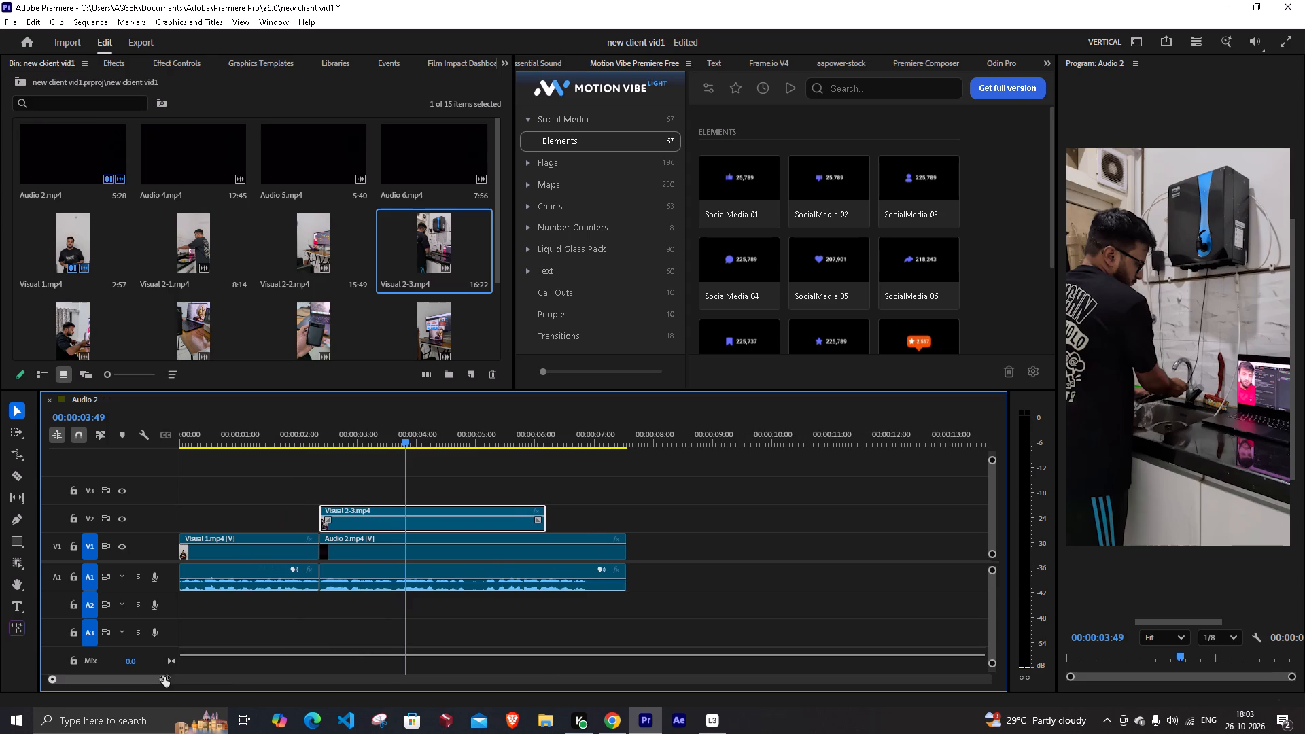
pyautogui.moveTo(164, 677); pyautogui.dragTo(163, 676)
pyautogui.moveTo(409, 434); pyautogui.dragTo(397, 453)
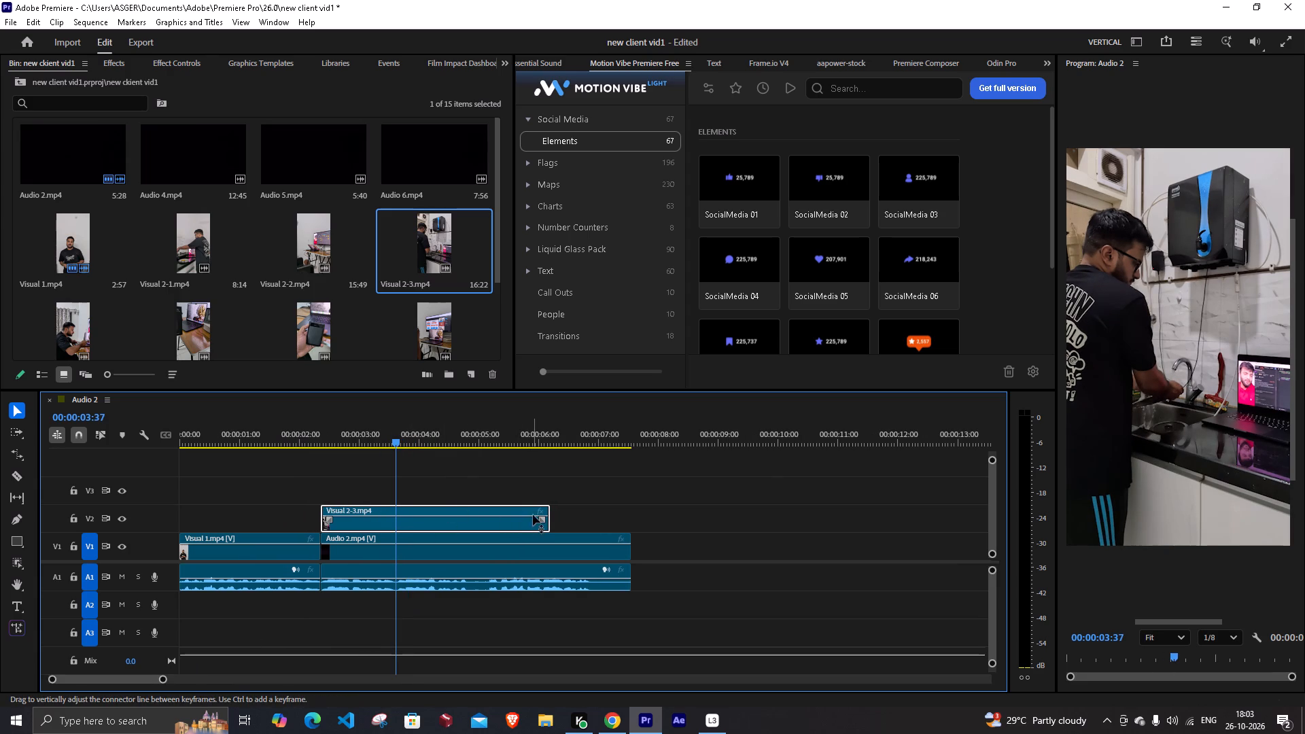
pyautogui.press('r')
pyautogui.moveTo(394, 442); pyautogui.dragTo(312, 483)
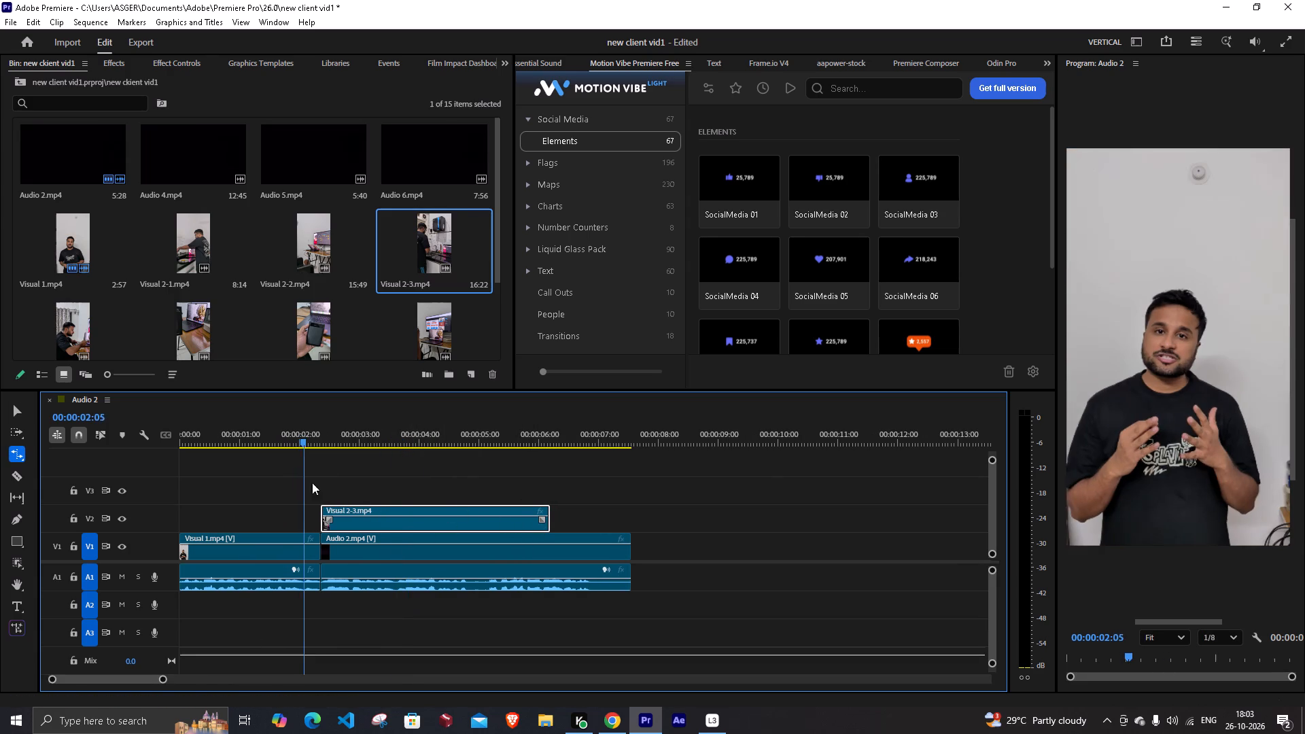
pyautogui.moveTo(312, 483); pyautogui.dragTo(318, 487)
pyautogui.press('space')
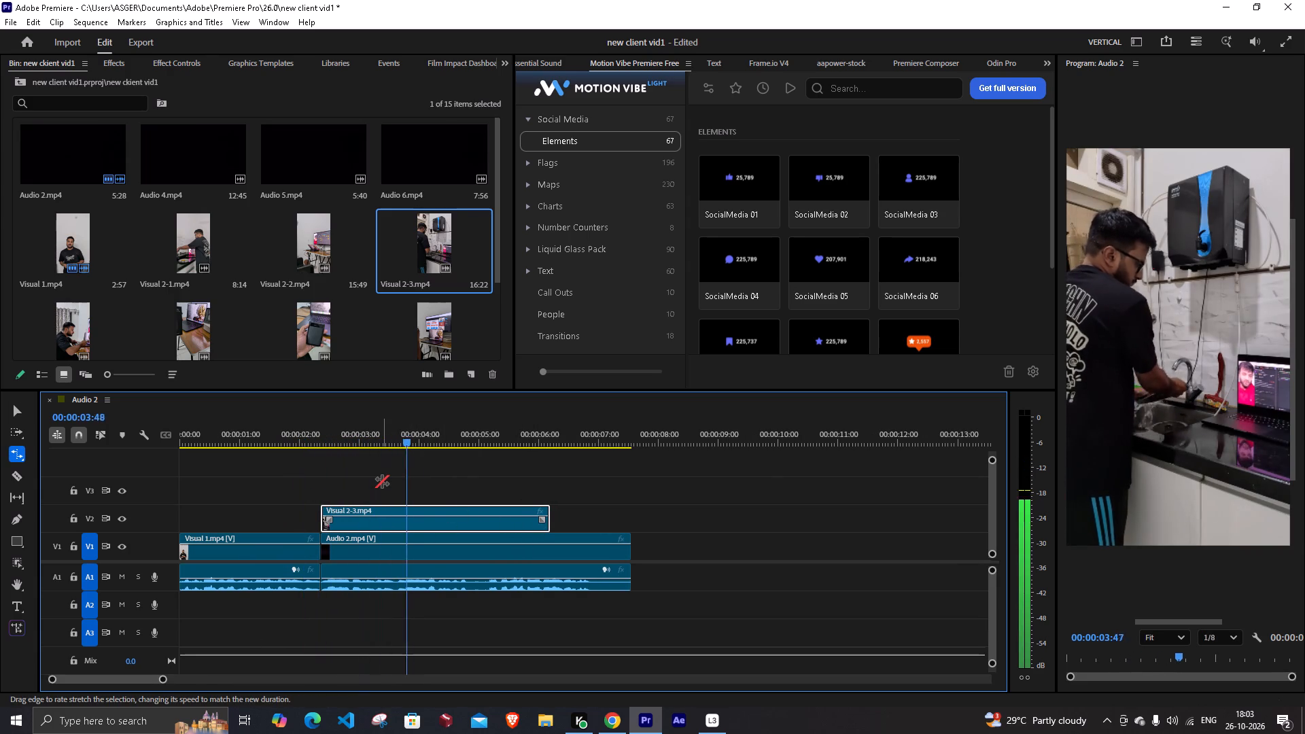
pyautogui.press('space')
pyautogui.moveTo(474, 440); pyautogui.dragTo(399, 469)
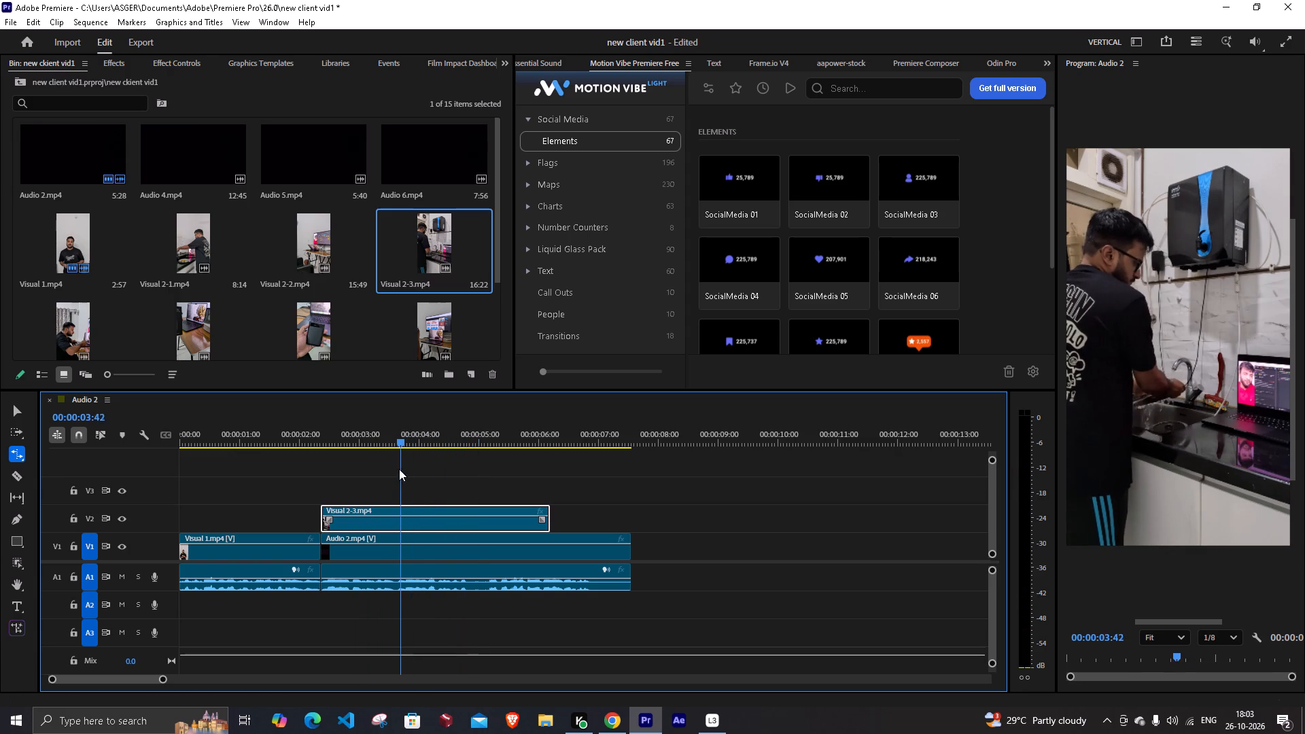
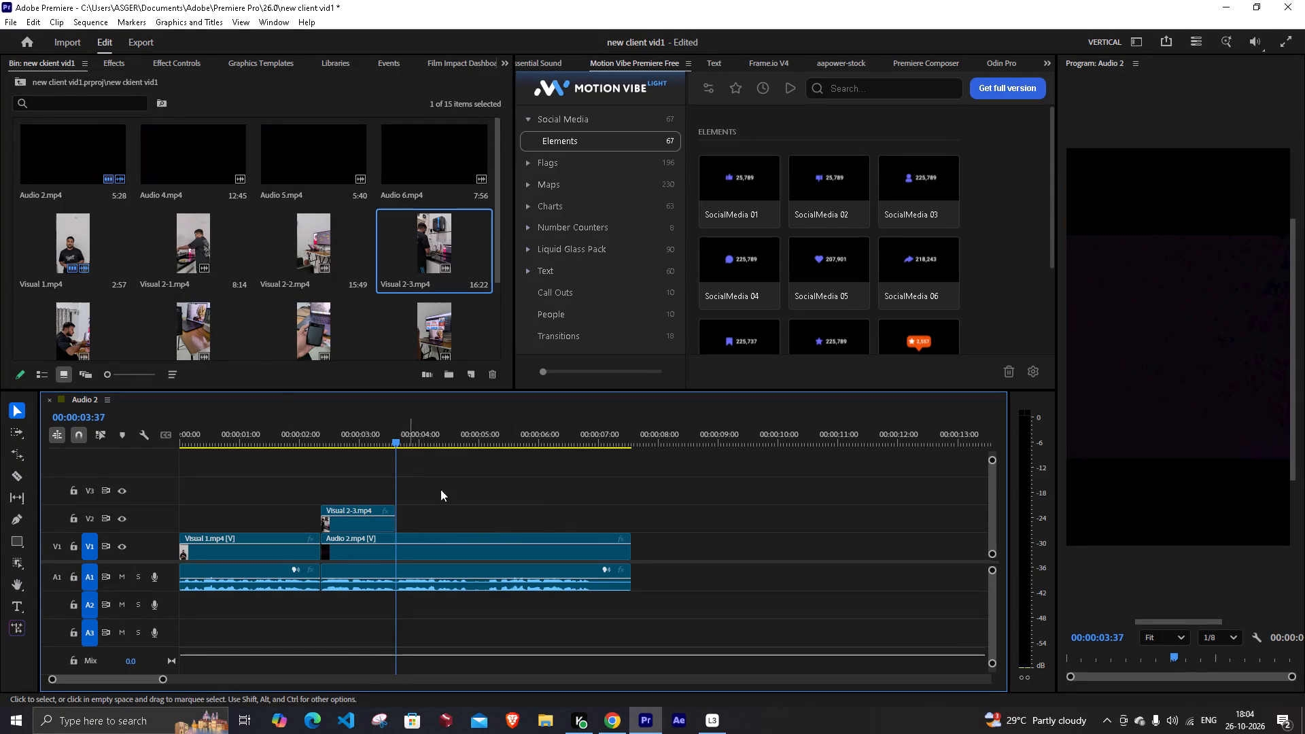
# Move the Visual 2-3.mp4 segment on V2 to start about 5 seconds into the sequence, clearing the start of Audio 2.mp4.
pyautogui.moveTo(397, 434); pyautogui.dragTo(320, 474)
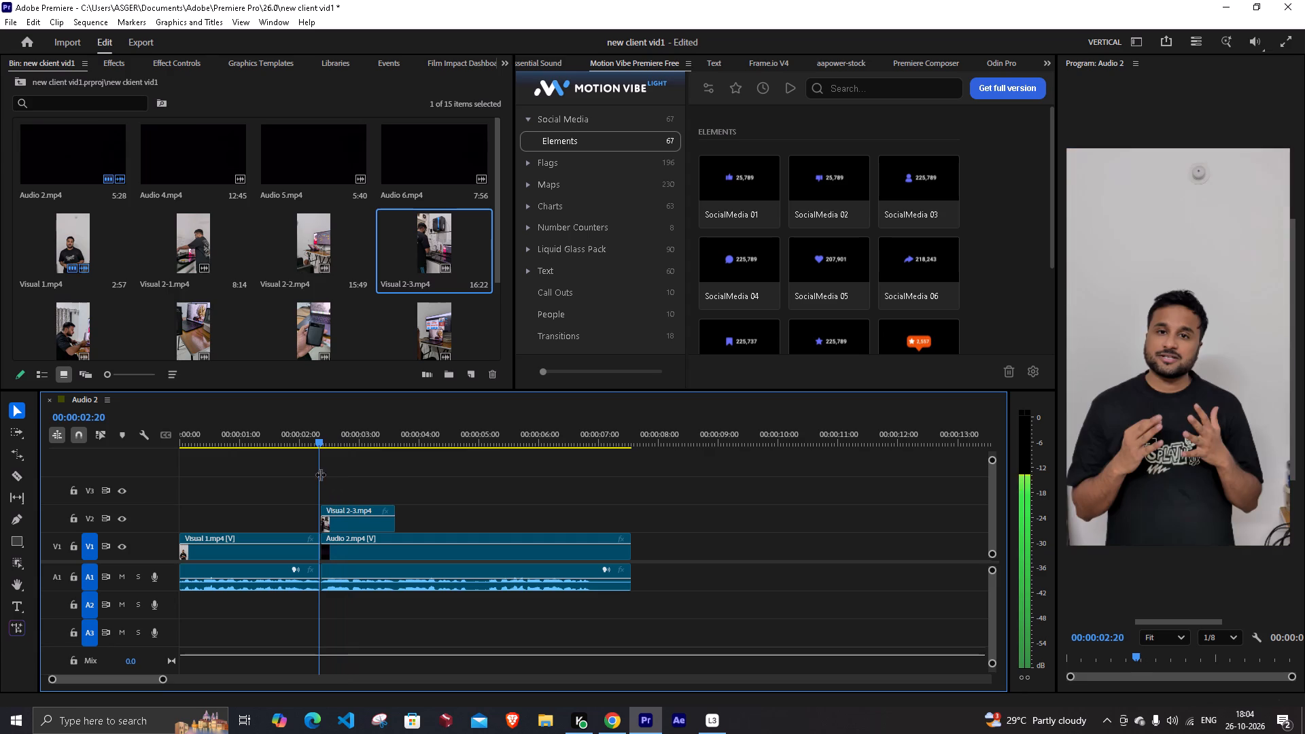
pyautogui.click(348, 507)
pyautogui.moveTo(350, 508); pyautogui.dragTo(414, 517)
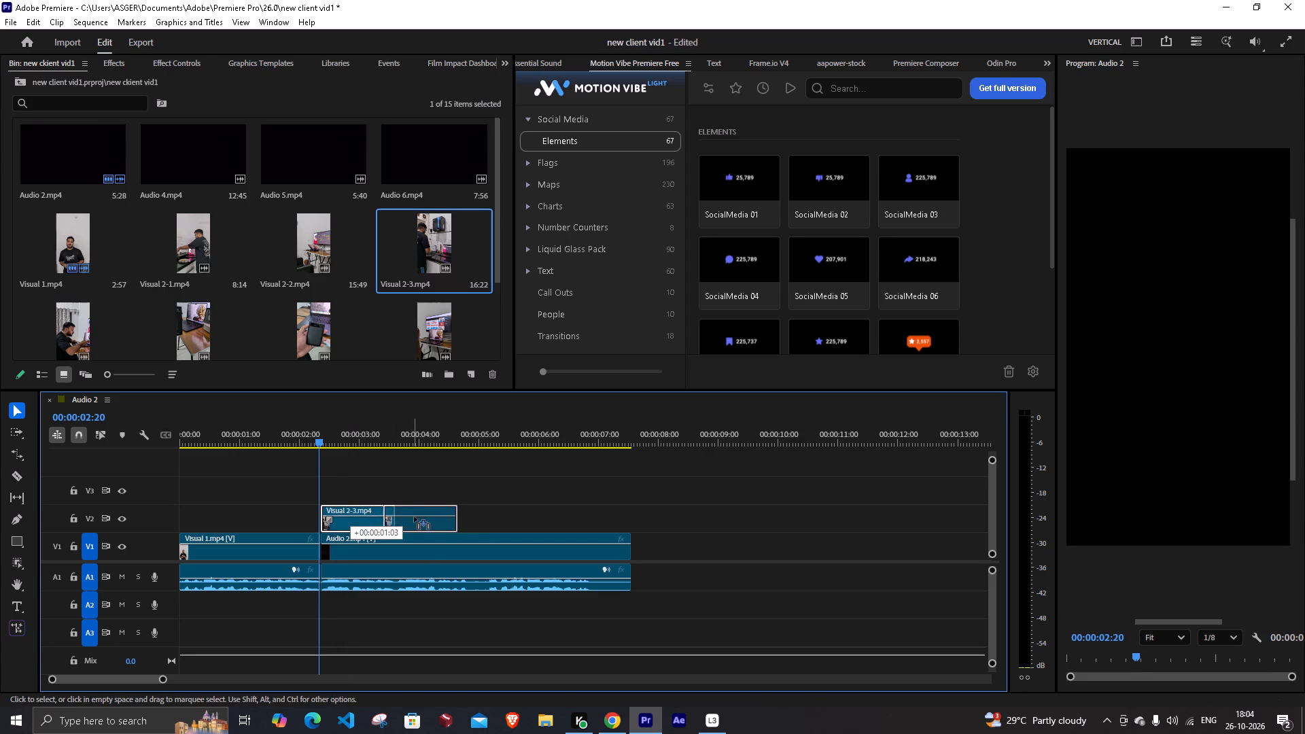
pyautogui.moveTo(414, 517); pyautogui.dragTo(515, 525)
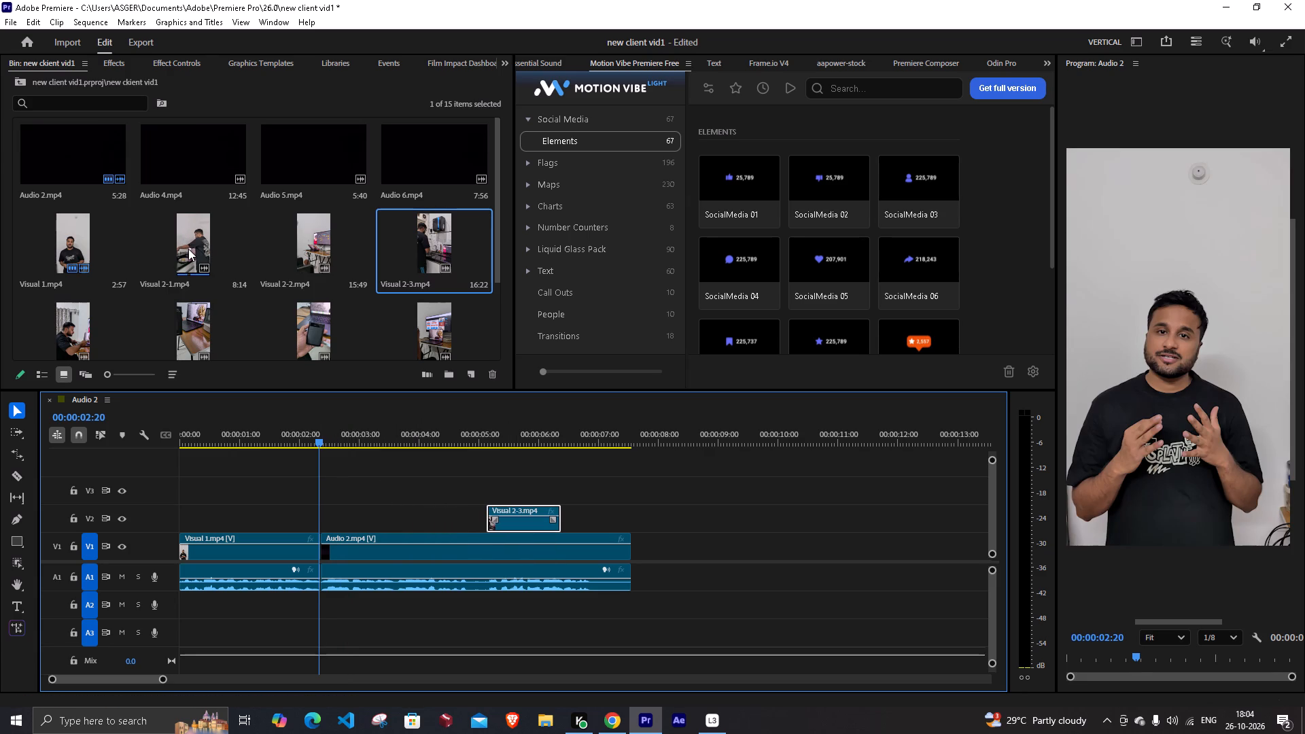
# Place Visual 2-1.mp4 on V3 at the start of Audio 2.mp4 and delete its audio from A3.
pyautogui.moveTo(192, 247); pyautogui.dragTo(326, 487)
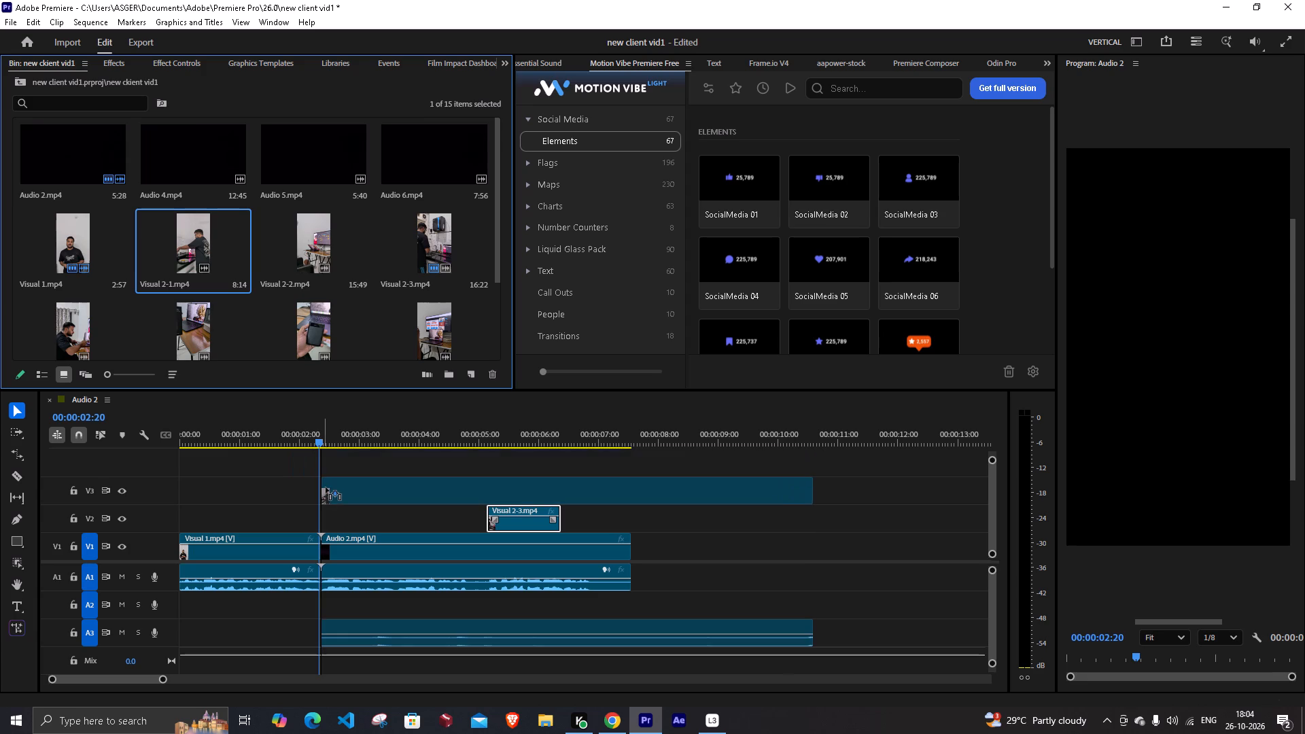
pyautogui.moveTo(326, 487); pyautogui.dragTo(326, 488)
pyautogui.press('space')
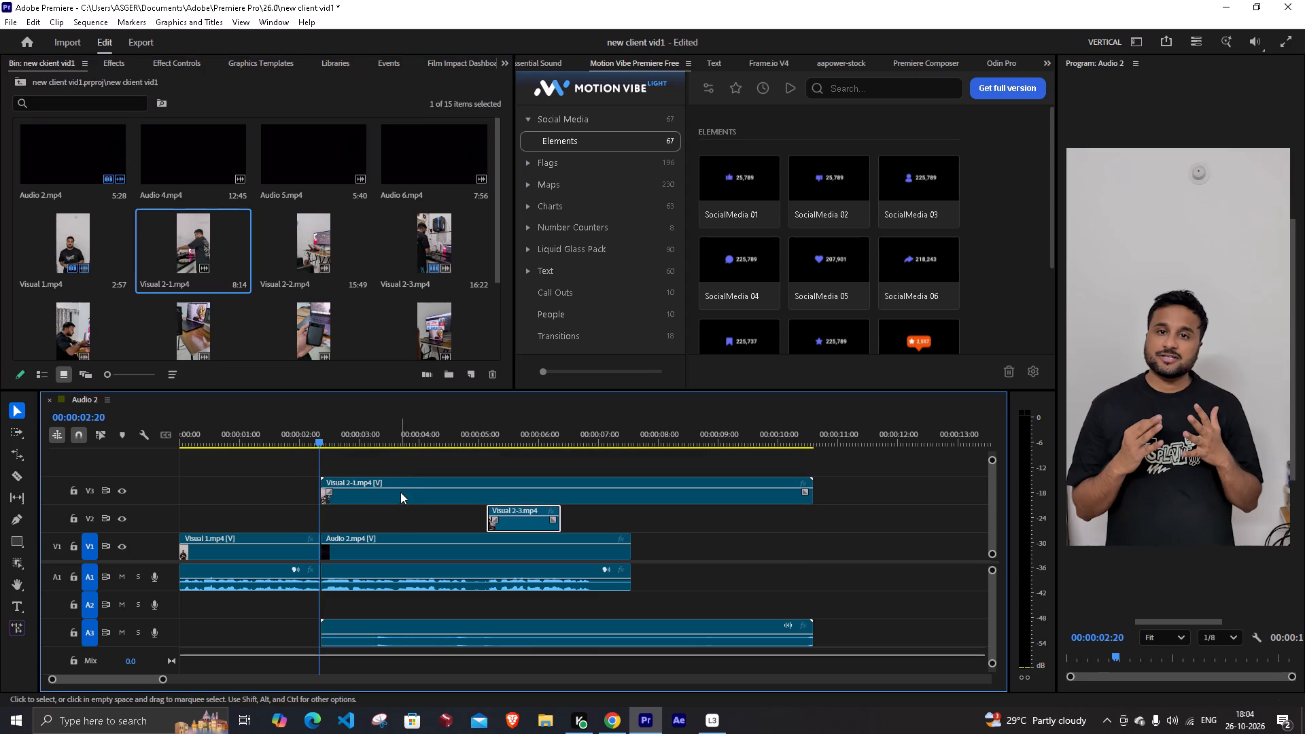
pyautogui.press('space')
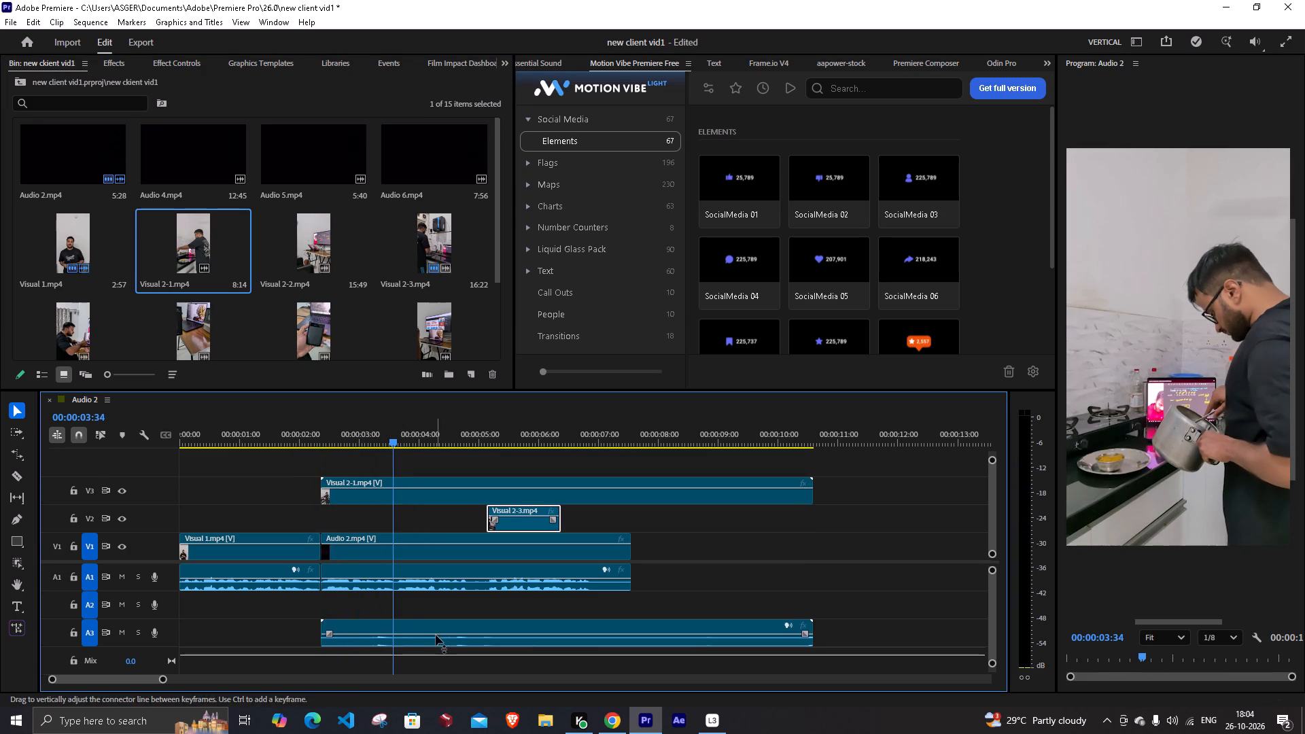
pyautogui.click(436, 635)
pyautogui.press('BackSpace')
# Find the cut point in Visual 2-1.mp4 and split the clip on V3 at 00:00:06:38.
pyautogui.moveTo(391, 441); pyautogui.dragTo(457, 449)
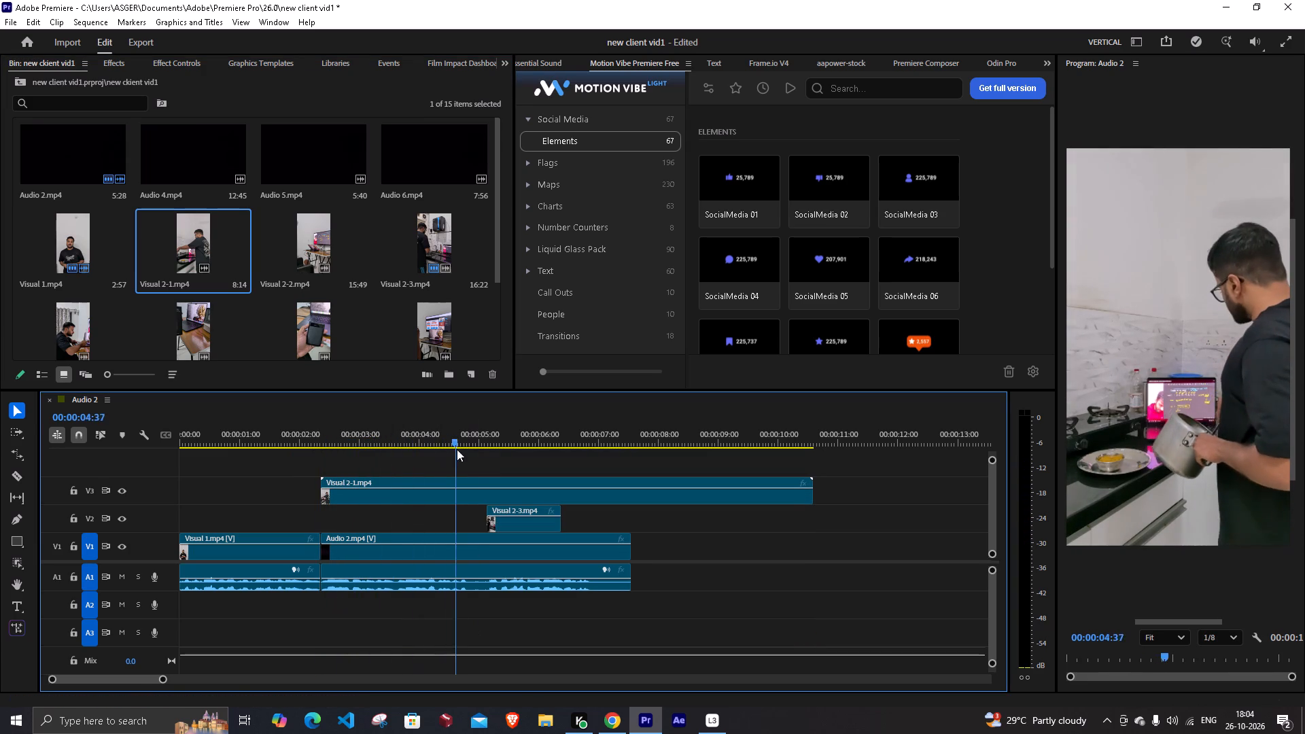
pyautogui.moveTo(457, 449); pyautogui.dragTo(465, 456)
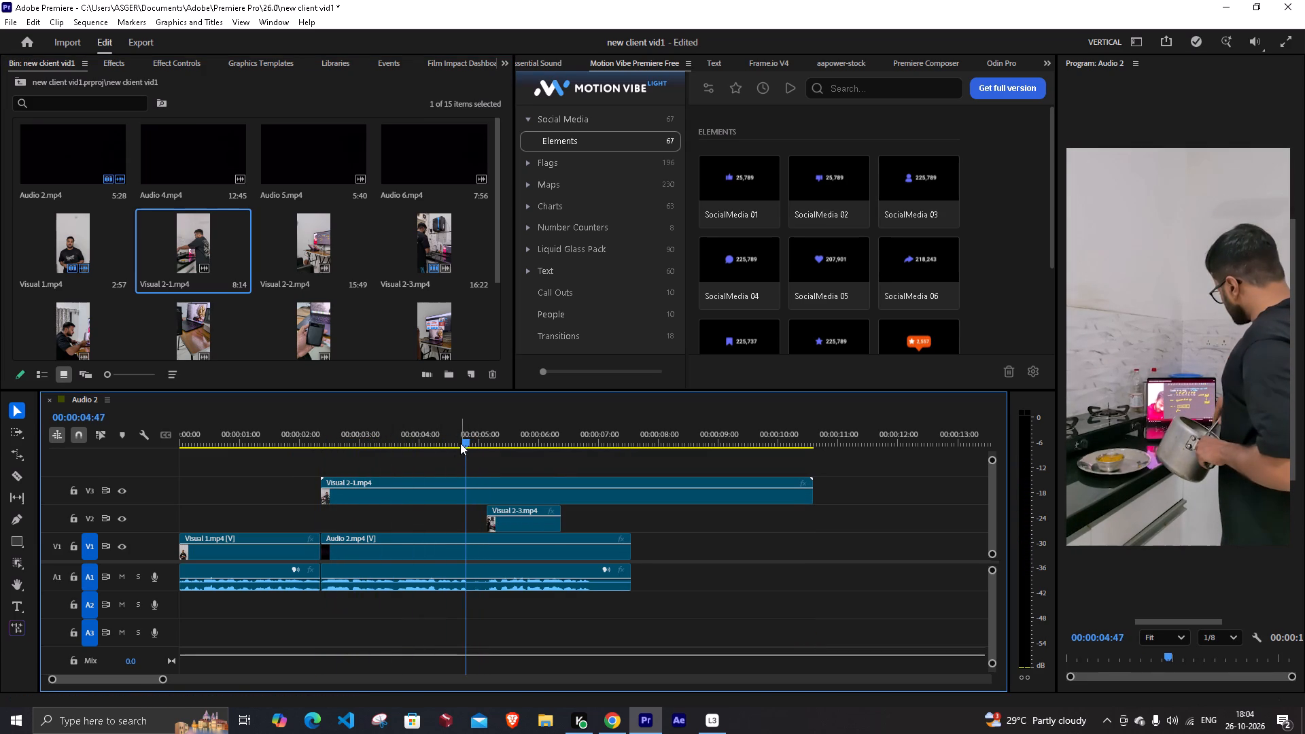
pyautogui.moveTo(462, 440); pyautogui.dragTo(584, 453)
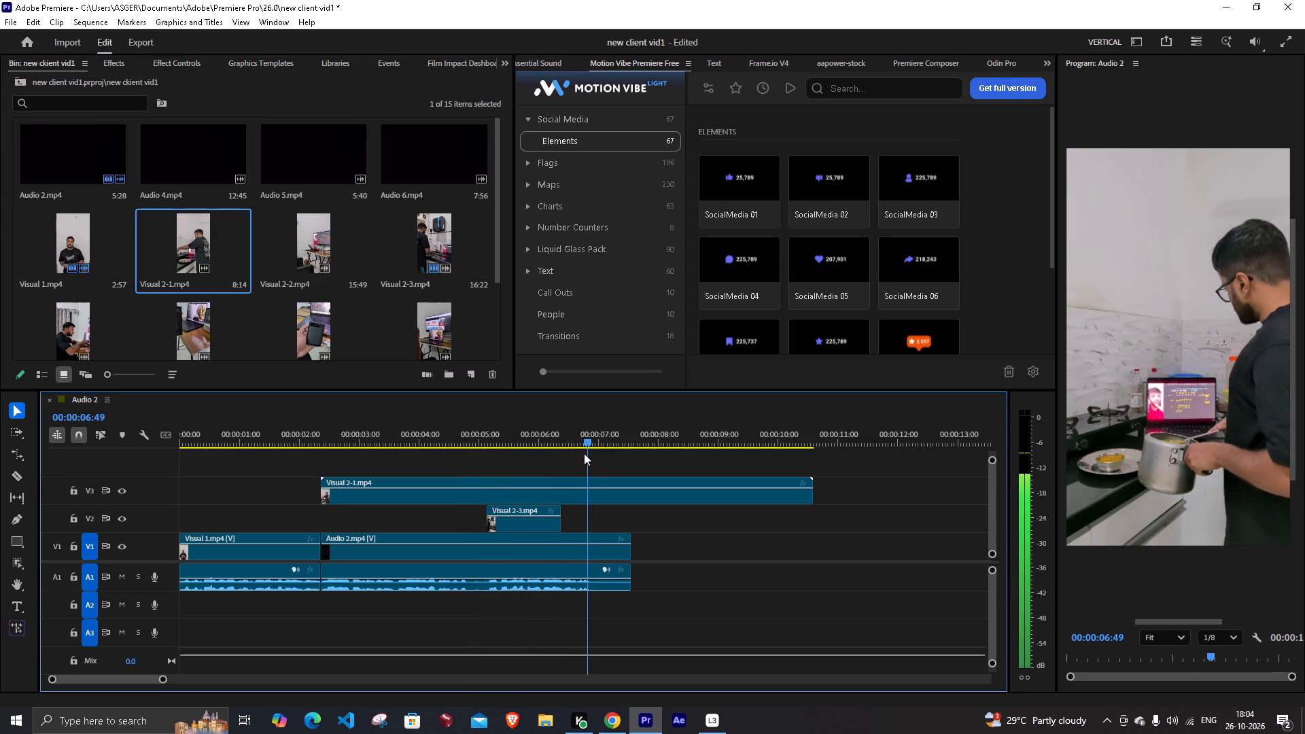
pyautogui.moveTo(584, 453); pyautogui.dragTo(572, 450)
pyautogui.click(581, 489)
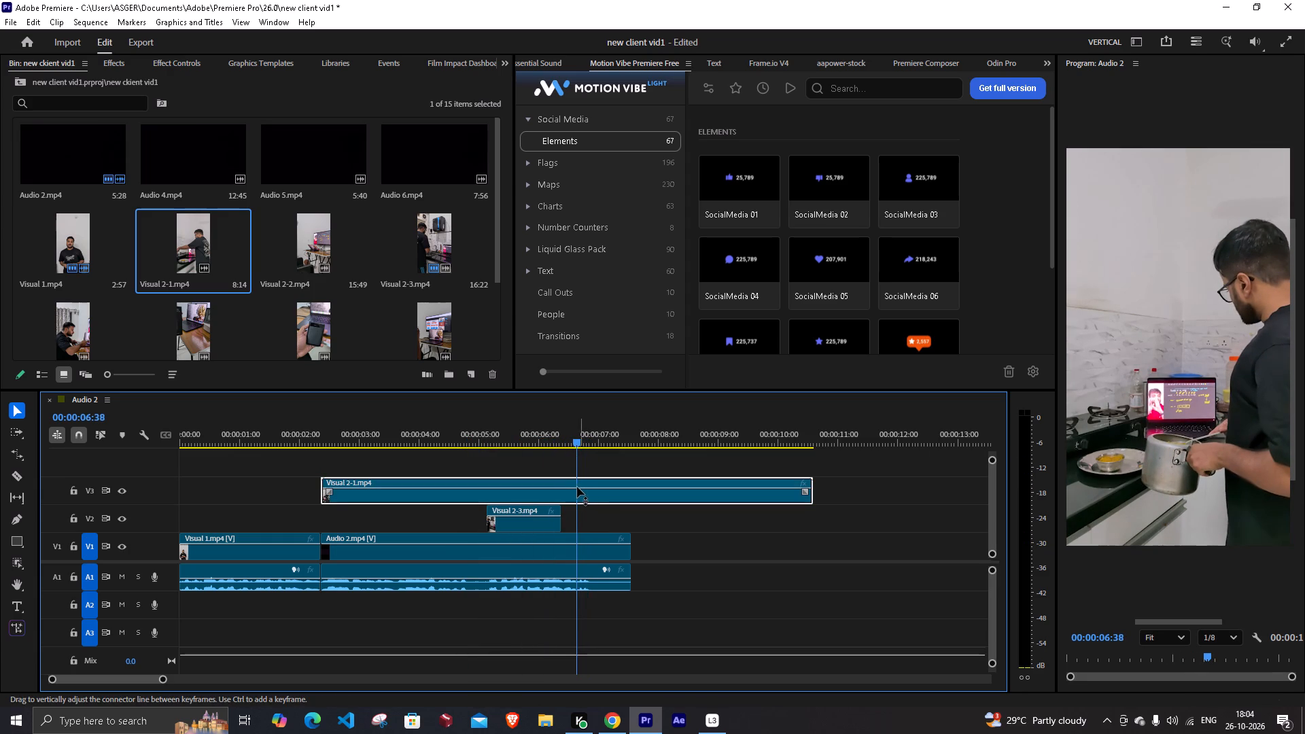
pyautogui.press('c')
pyautogui.click(574, 482)
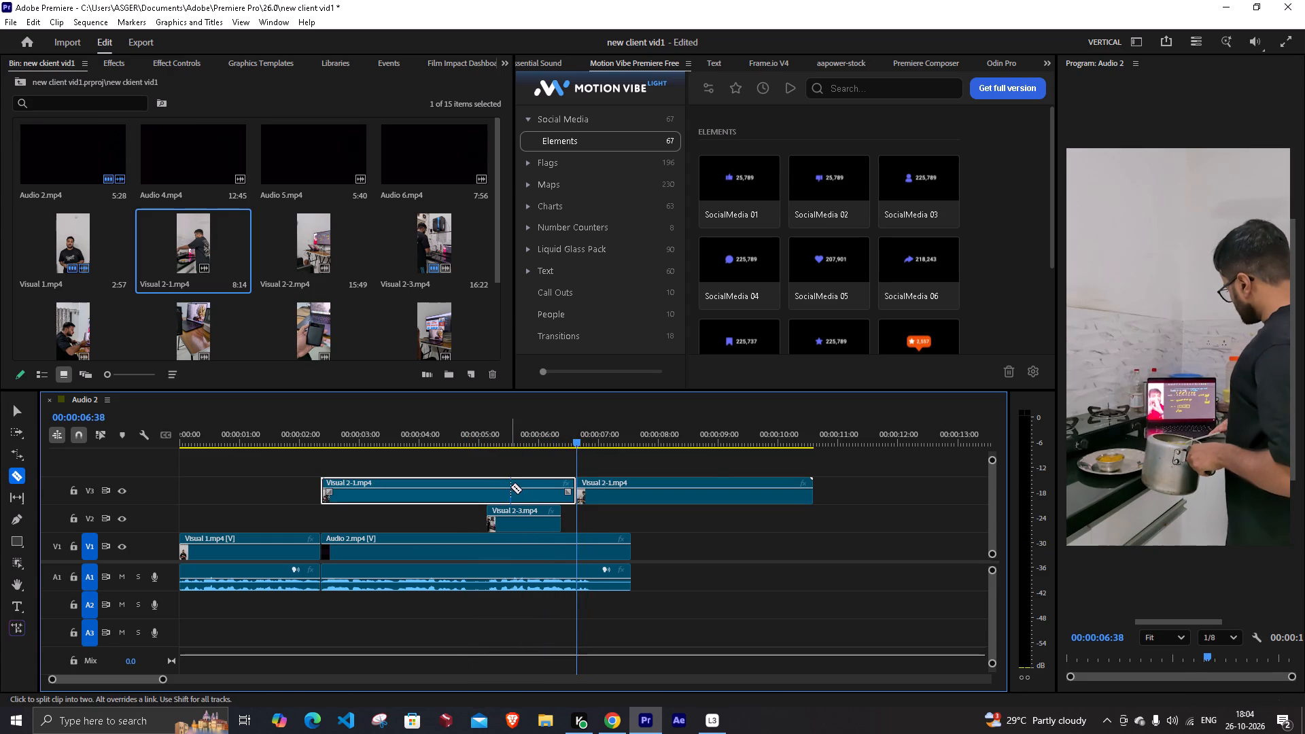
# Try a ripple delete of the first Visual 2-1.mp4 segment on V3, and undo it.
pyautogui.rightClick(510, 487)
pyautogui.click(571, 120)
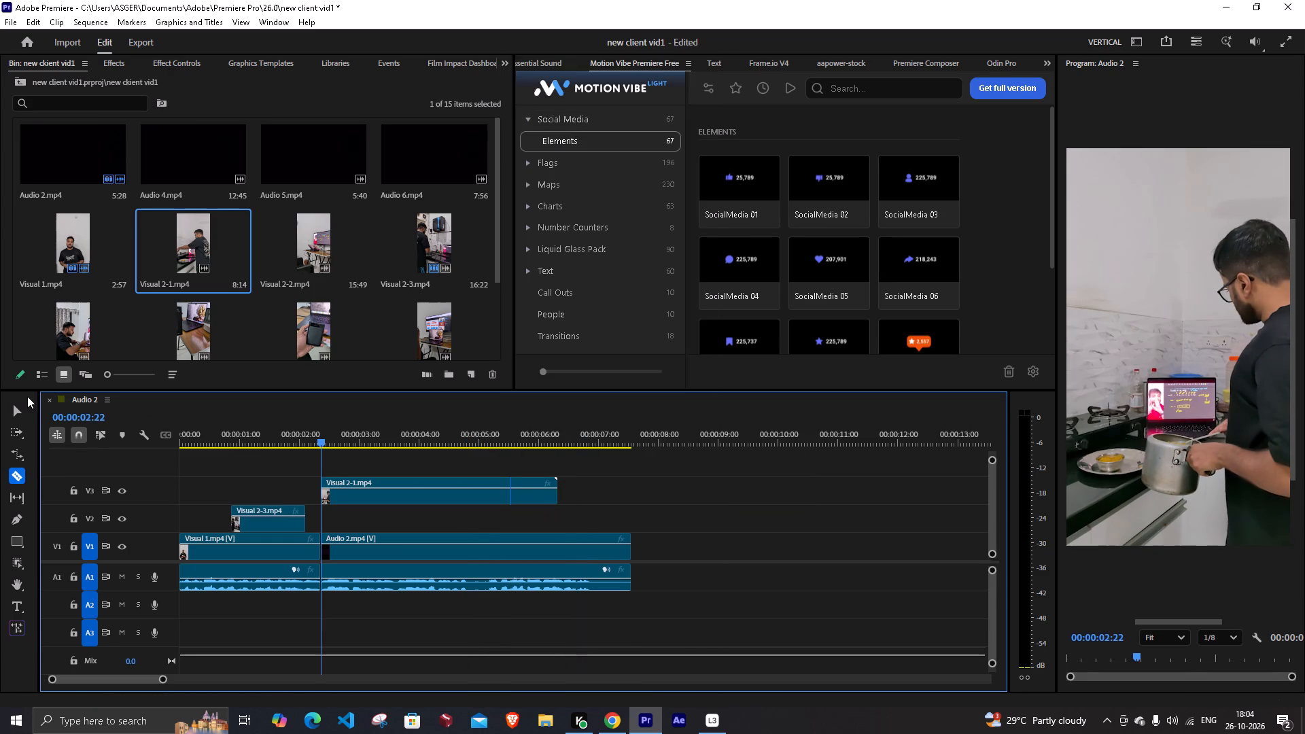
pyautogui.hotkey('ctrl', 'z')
# Delete the first Visual 2-1.mp4 segment without closing the gap, and move the remaining one on V3 to the start of Audio 2.mp4.
pyautogui.click(18, 407)
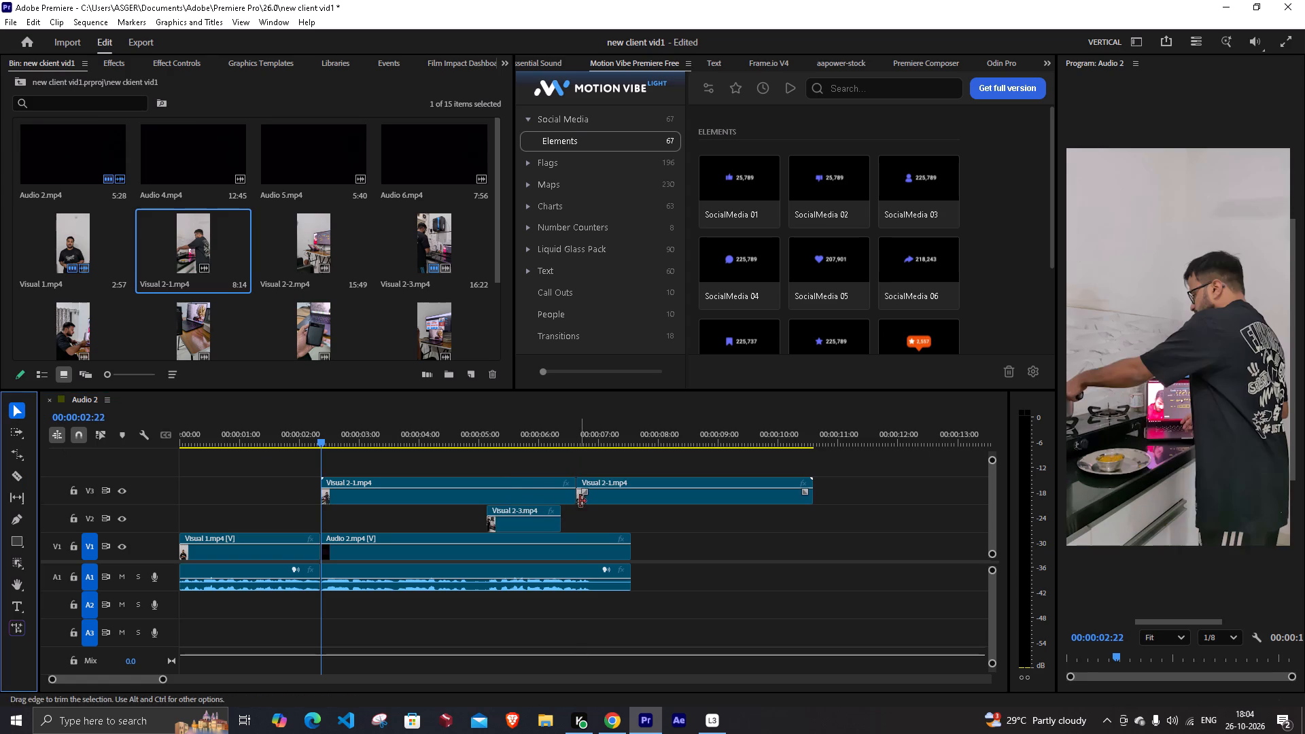
pyautogui.click(506, 490)
pyautogui.press('BackSpace')
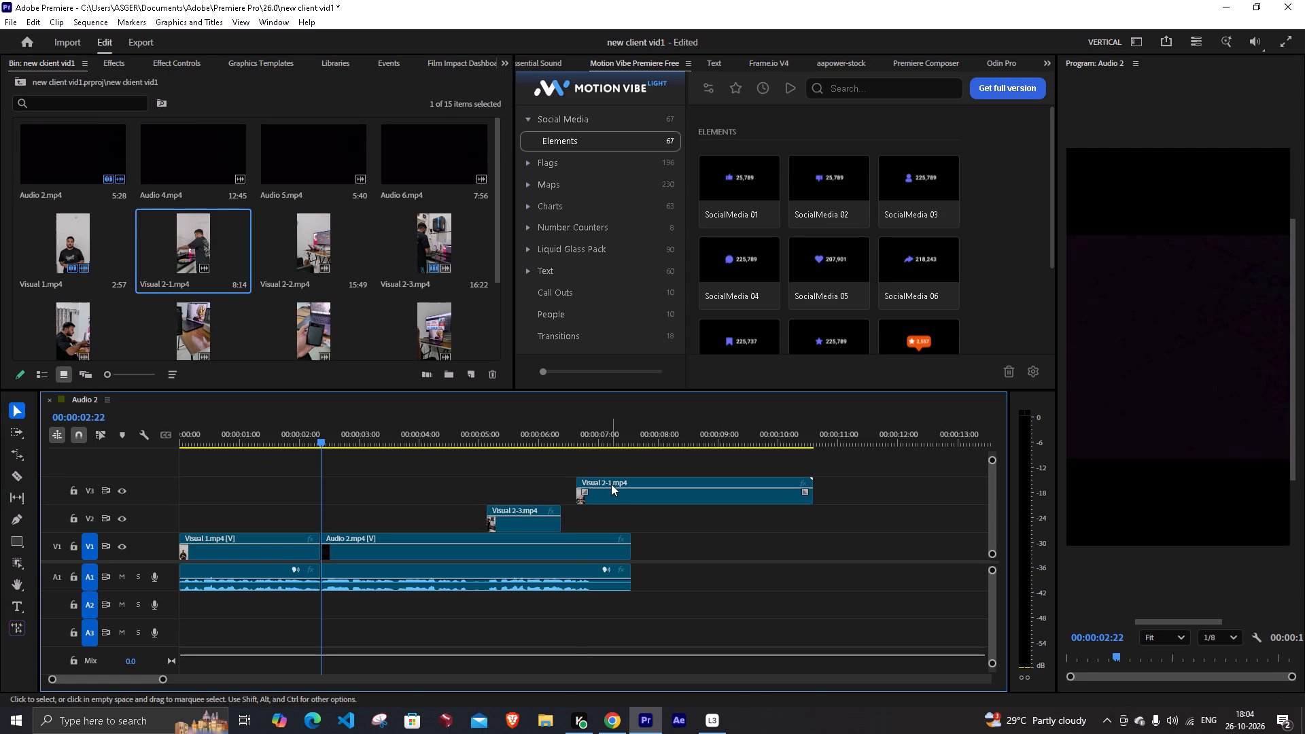
pyautogui.moveTo(611, 484); pyautogui.dragTo(349, 500)
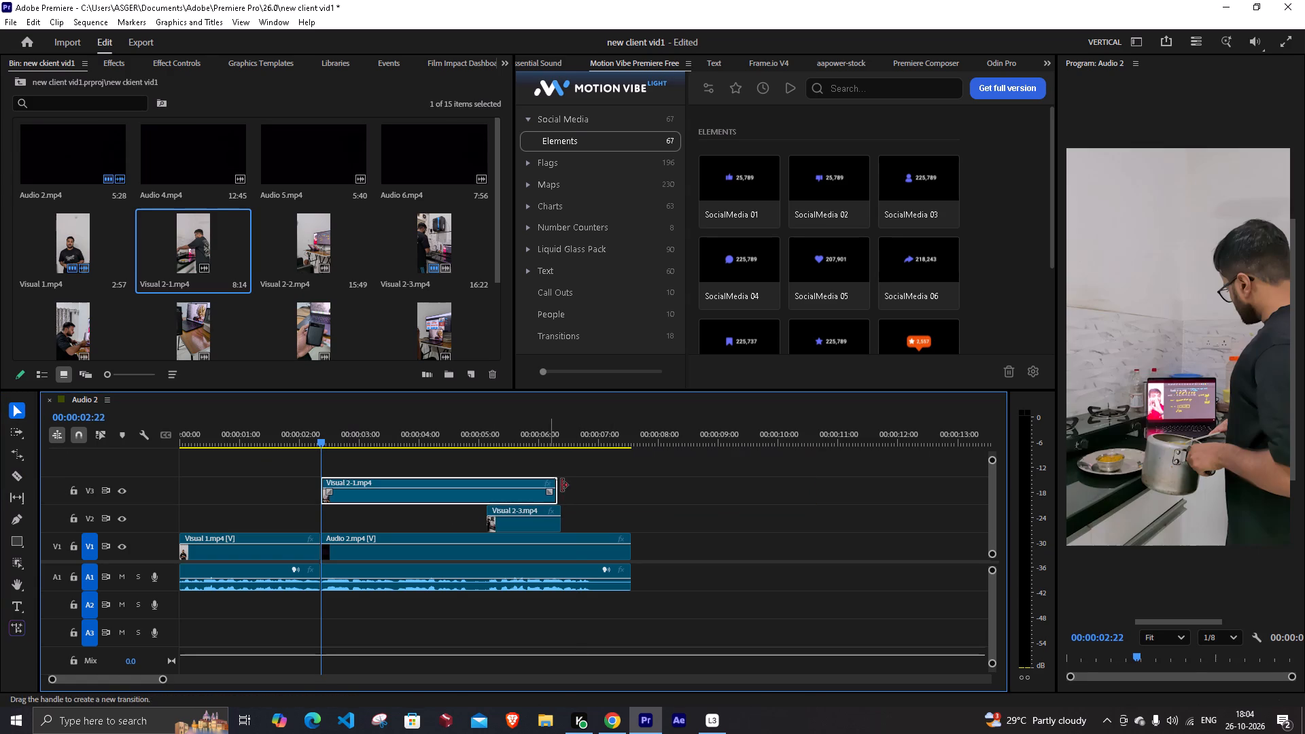
# Play the Visual 2-1.mp4 segment on V3 against the voice and trim its end to 00:00:03:38.
pyautogui.moveTo(555, 483); pyautogui.dragTo(397, 489)
pyautogui.press('space')
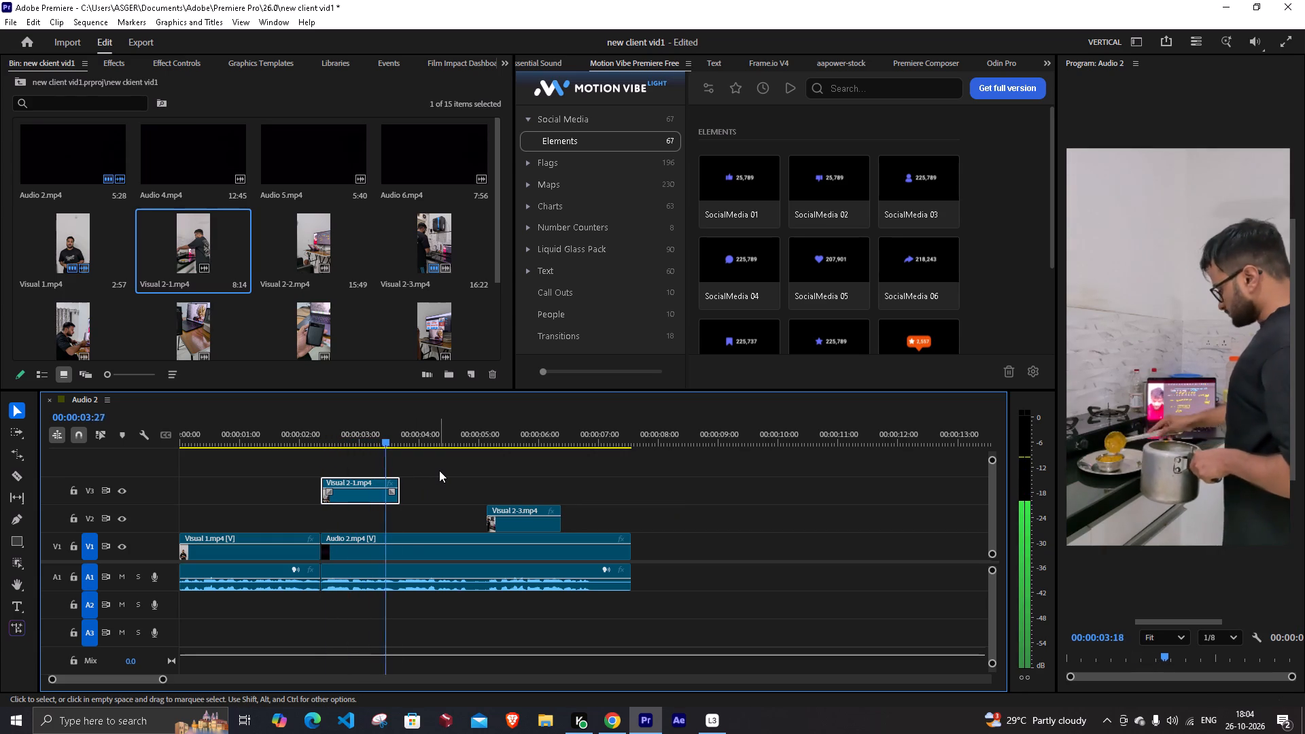
pyautogui.press('space')
pyautogui.moveTo(453, 437); pyautogui.dragTo(396, 466)
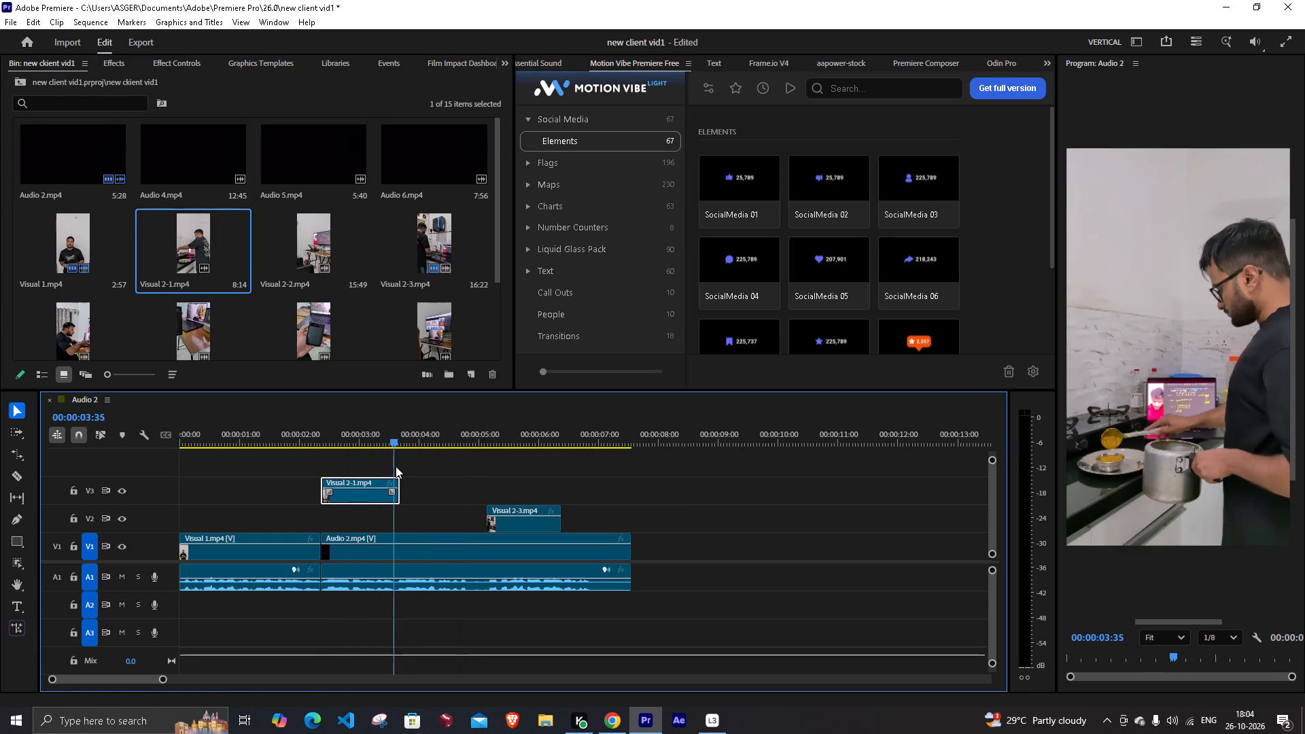
pyautogui.moveTo(396, 466); pyautogui.dragTo(399, 468)
pyautogui.click(398, 485)
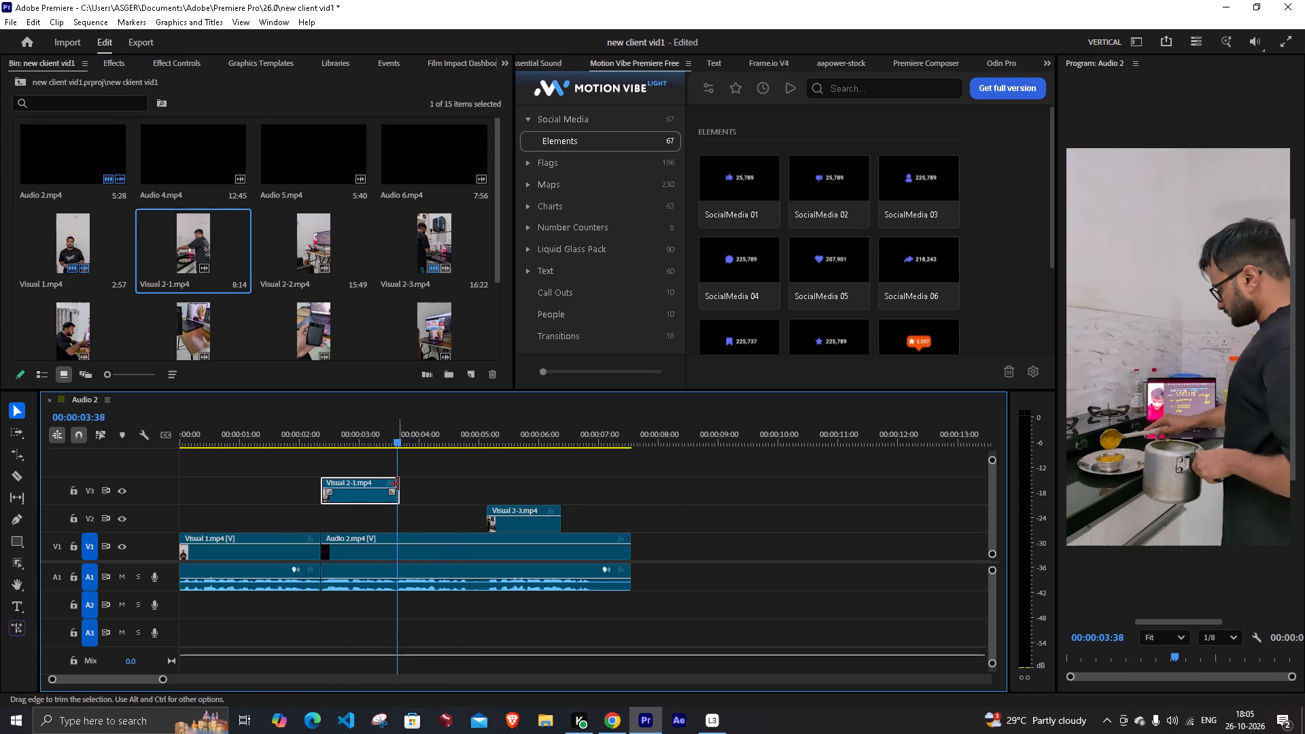
pyautogui.moveTo(399, 484); pyautogui.dragTo(393, 484)
pyautogui.click(415, 491)
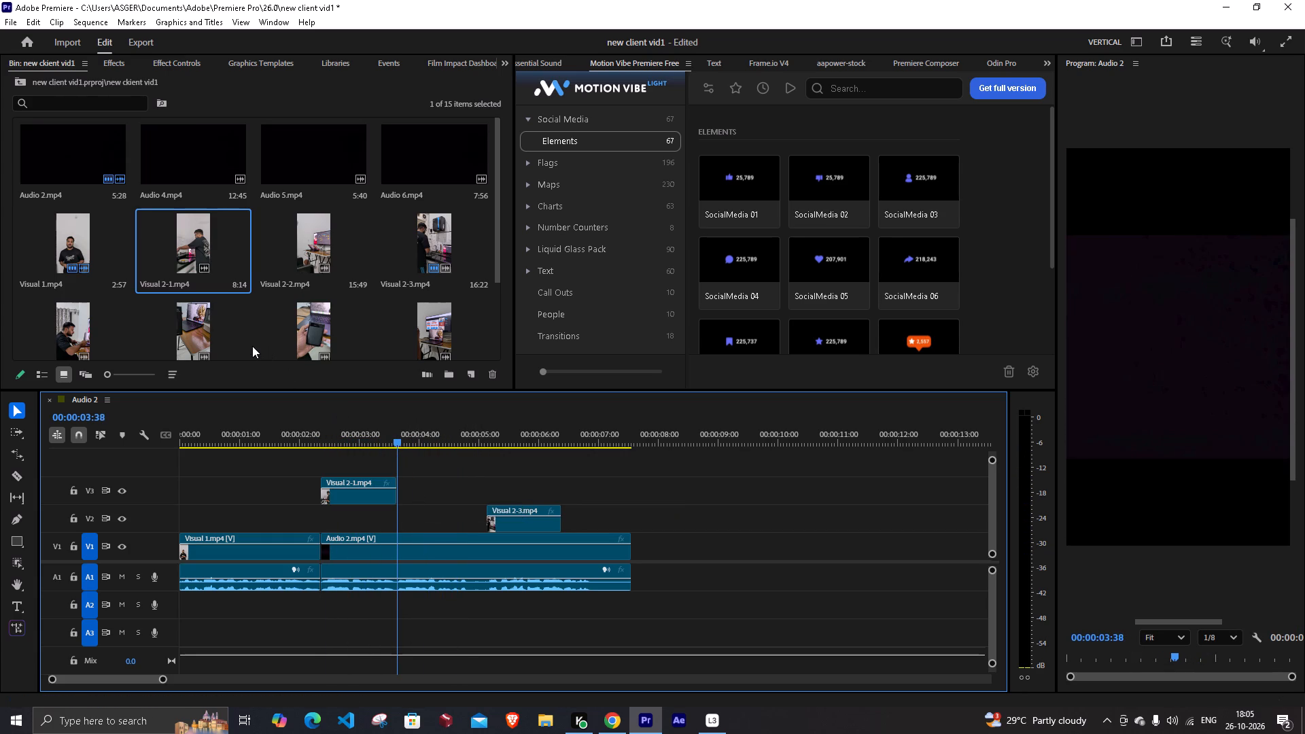
# Move the Visual 2-3.mp4 segment on V2 to start at 00:00:03:38, directly after Visual 2-1.mp4.
pyautogui.moveTo(512, 512); pyautogui.dragTo(428, 509)
pyautogui.click(516, 503)
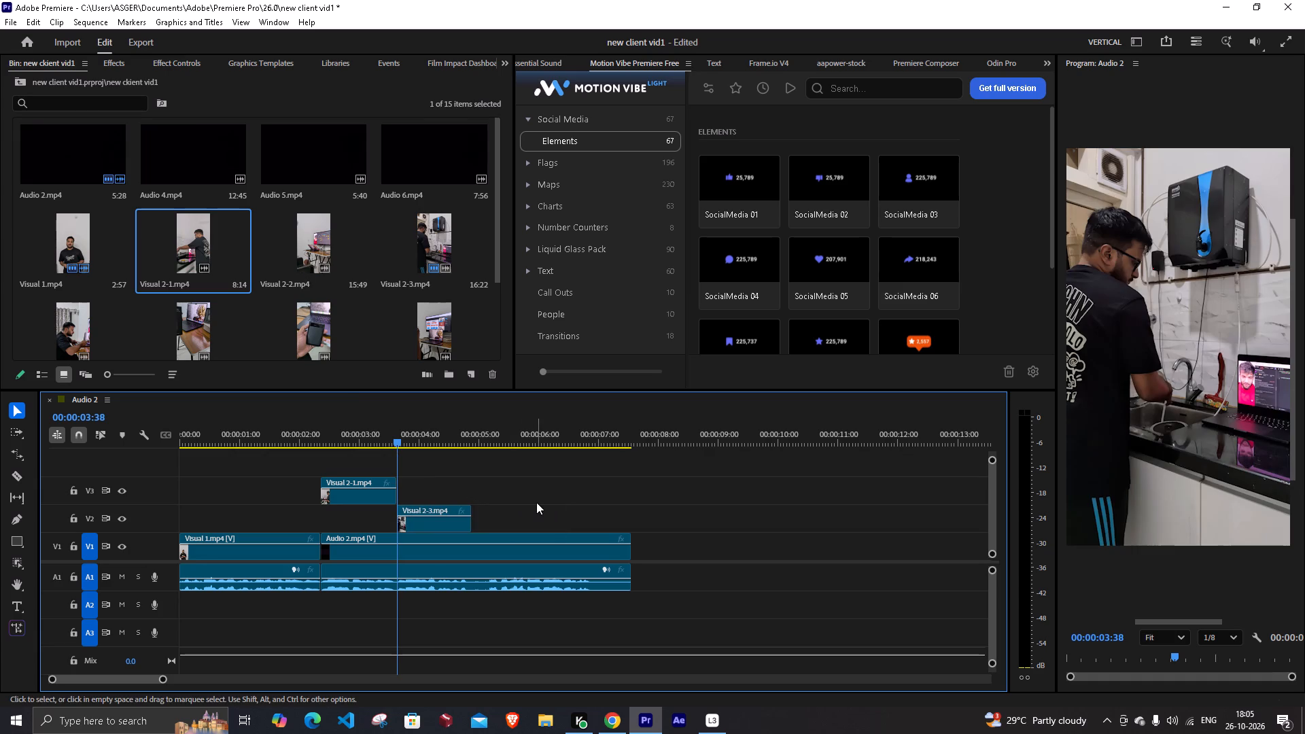
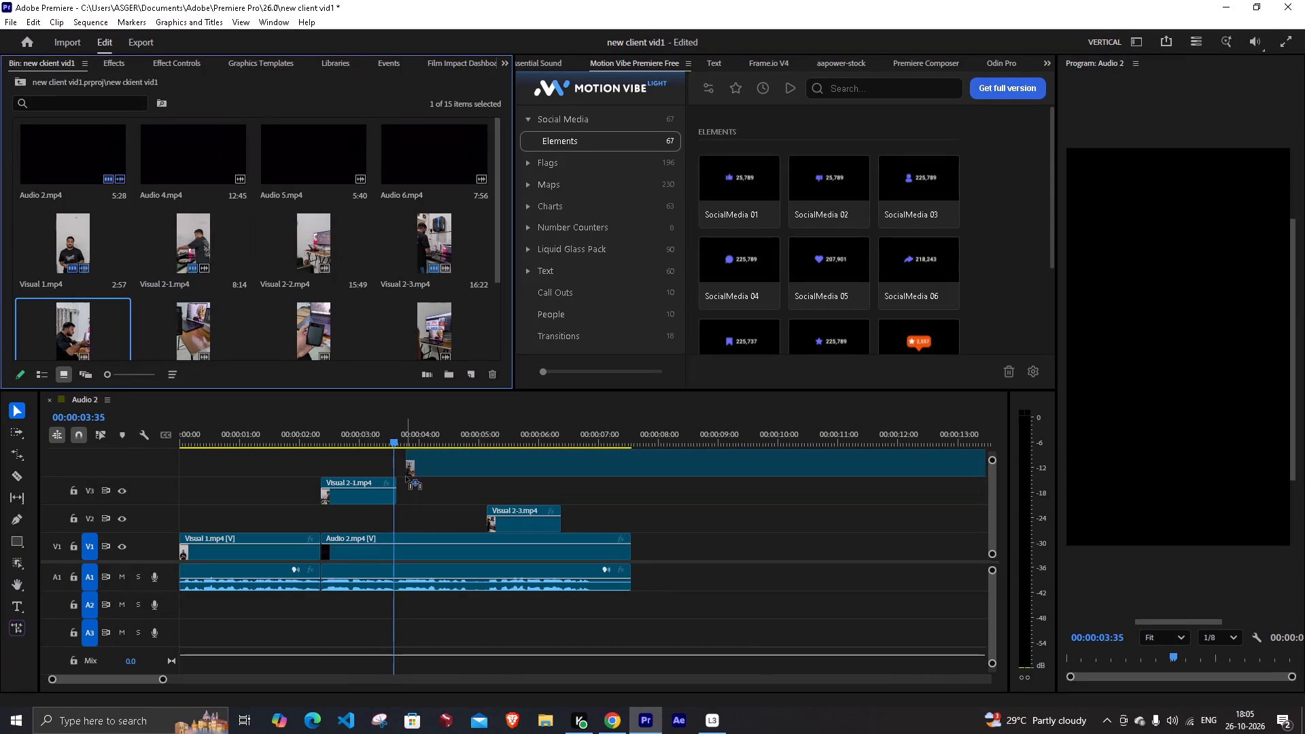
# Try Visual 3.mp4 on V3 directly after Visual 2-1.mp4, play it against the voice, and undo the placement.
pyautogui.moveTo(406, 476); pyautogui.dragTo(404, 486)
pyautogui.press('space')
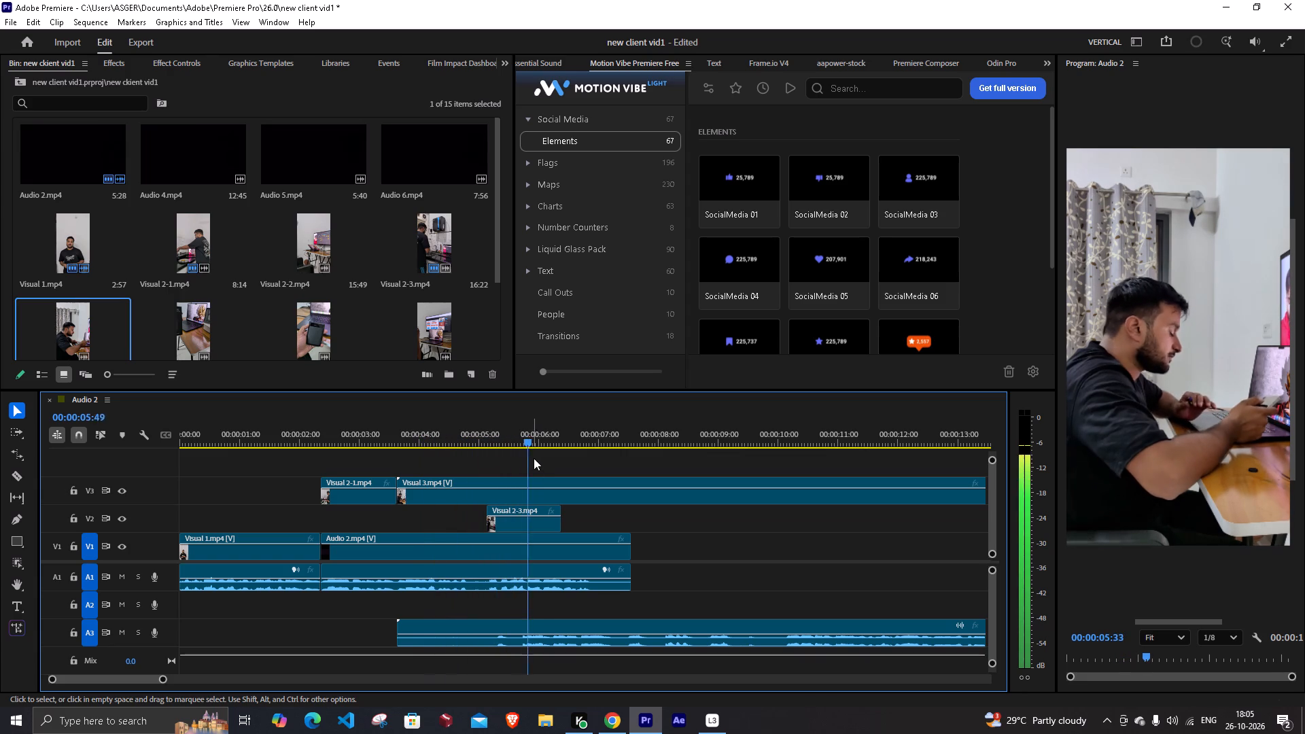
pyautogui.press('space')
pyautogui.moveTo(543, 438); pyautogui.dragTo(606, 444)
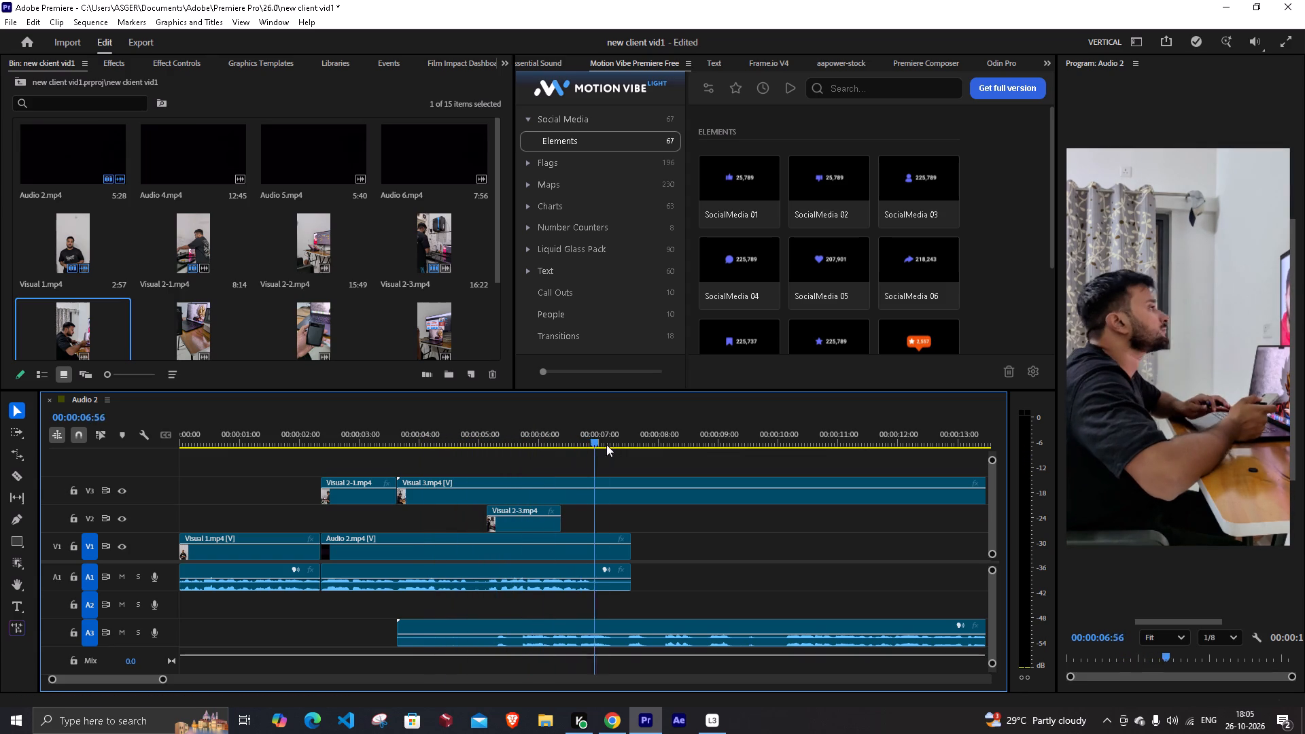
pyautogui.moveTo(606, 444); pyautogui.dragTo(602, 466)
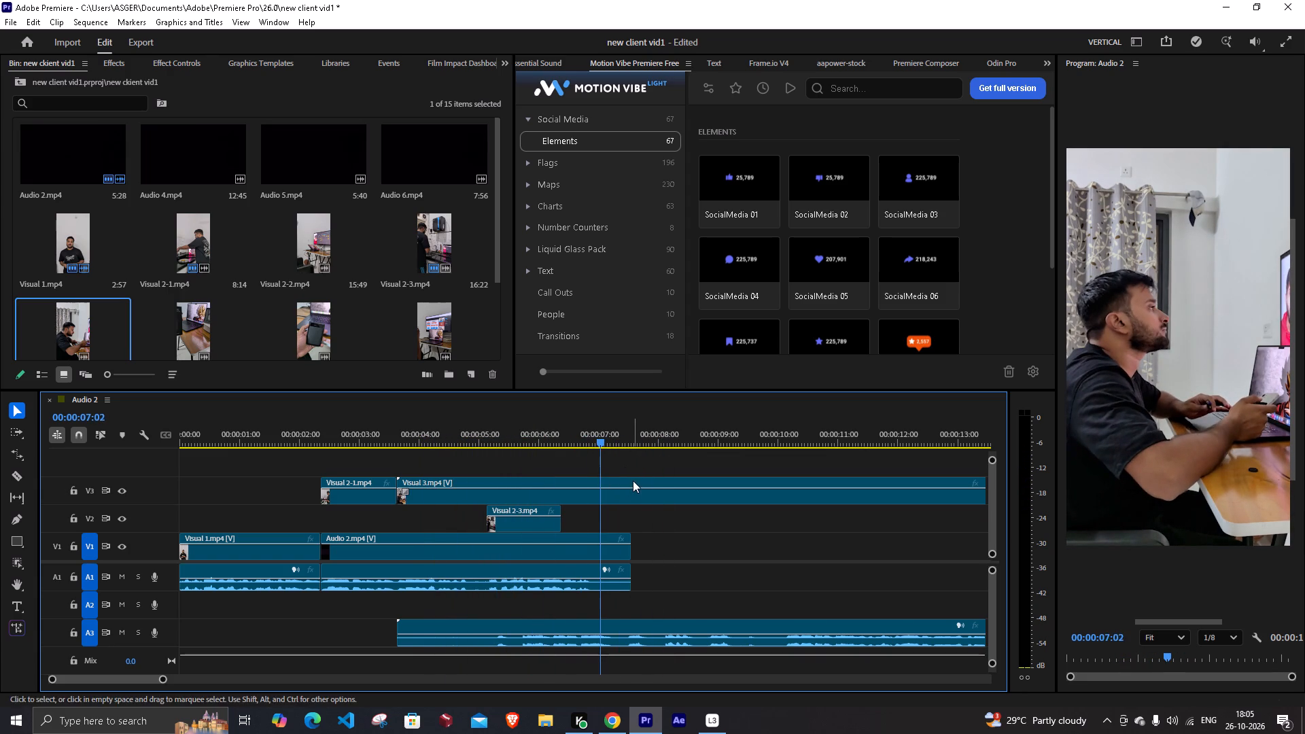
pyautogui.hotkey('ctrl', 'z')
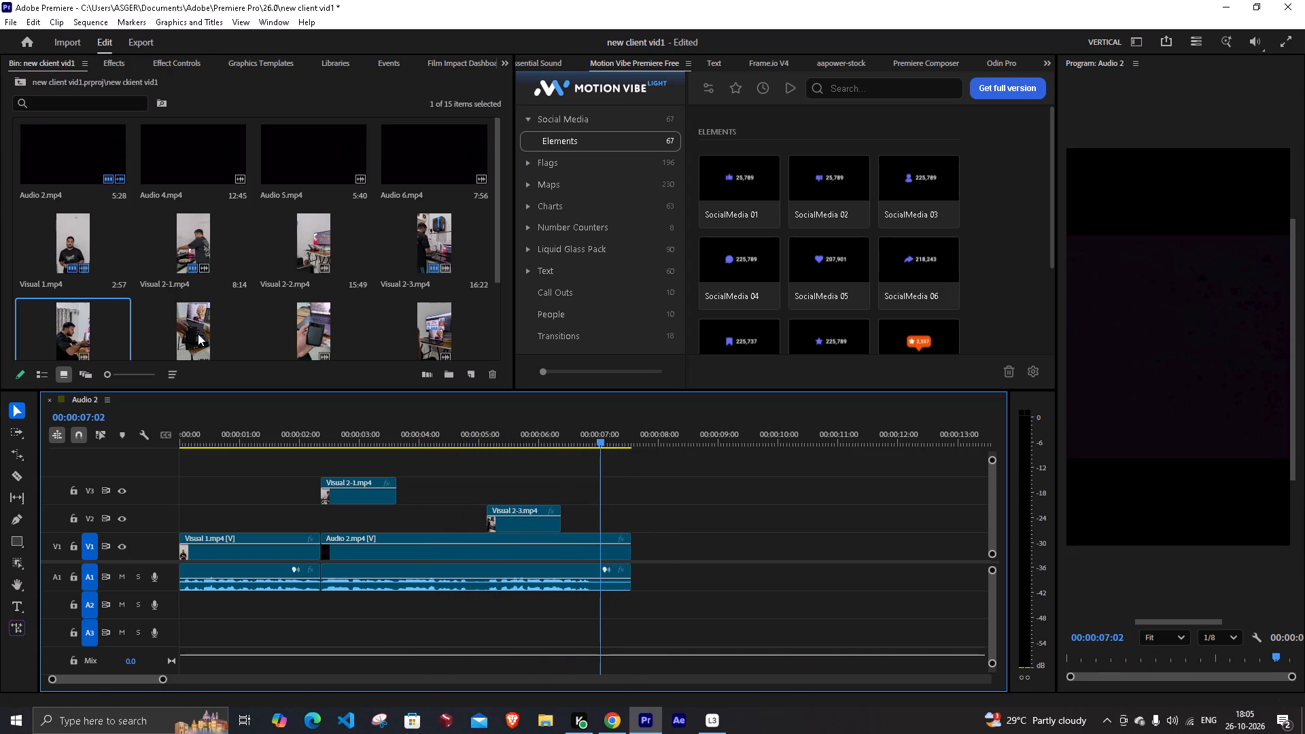
# Preview the source clips Visual 4(1).mp4 and Visual 2-1.mp4 for footage that could follow the first visual segment.
pyautogui.doubleClick(198, 333)
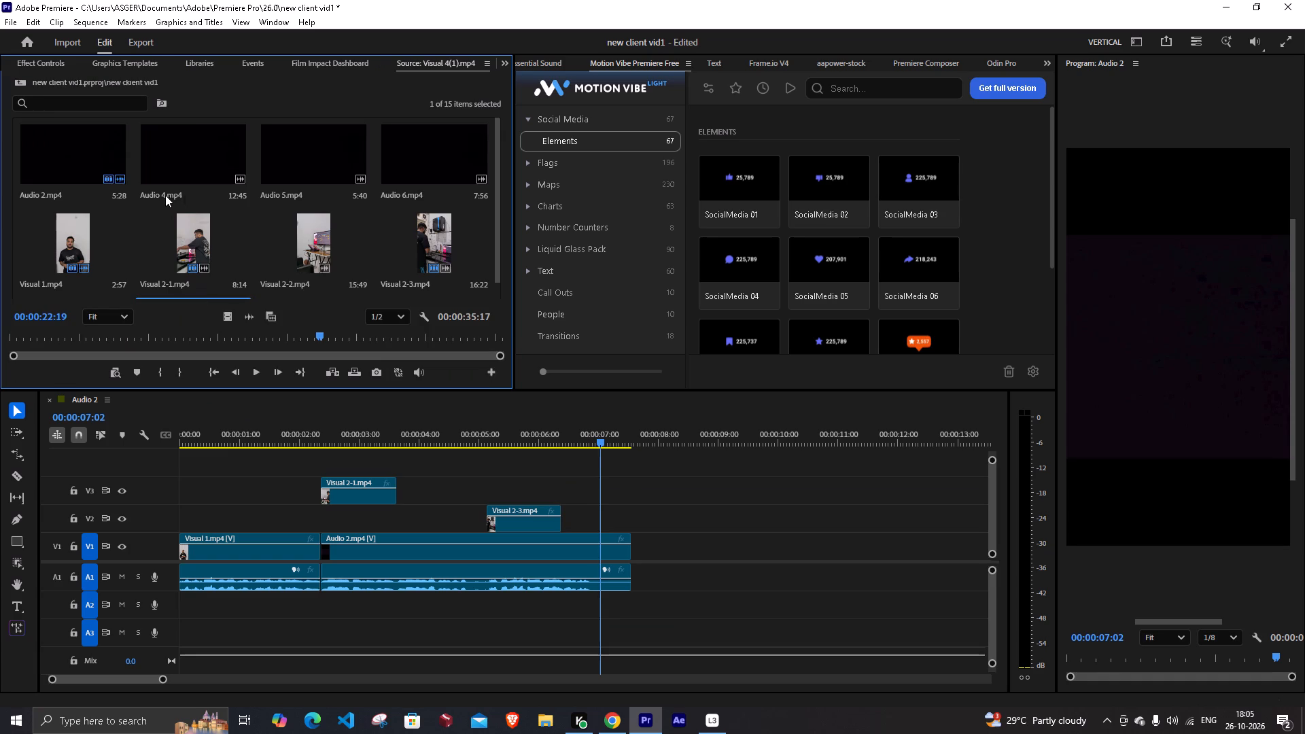
pyautogui.click(255, 375)
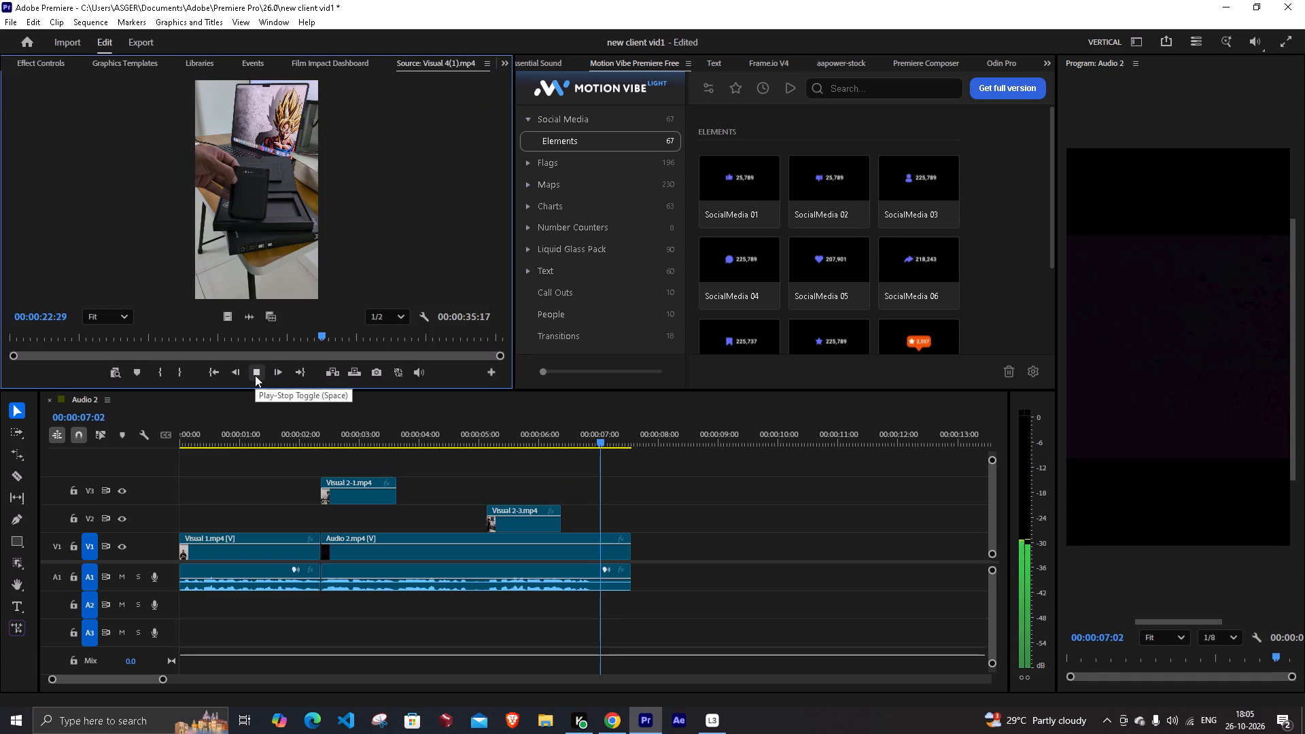
pyautogui.click(260, 375)
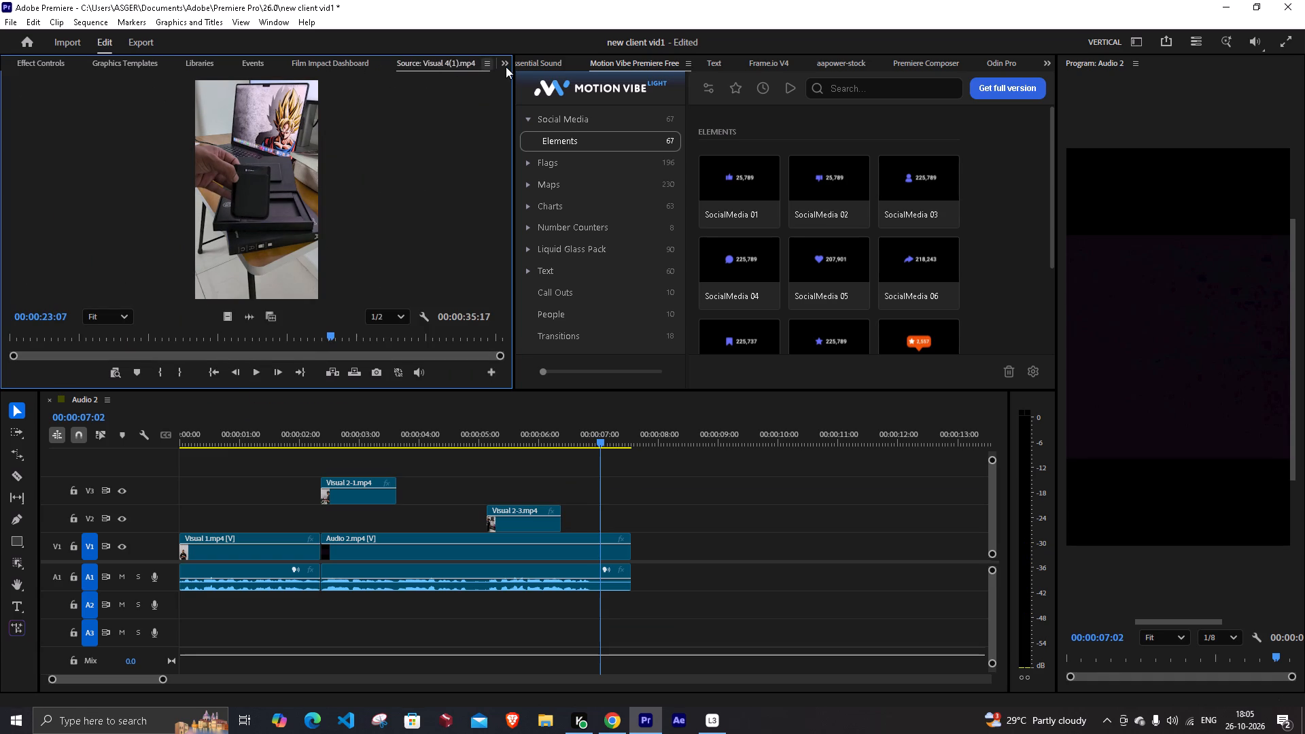
pyautogui.click(506, 67)
pyautogui.click(530, 77)
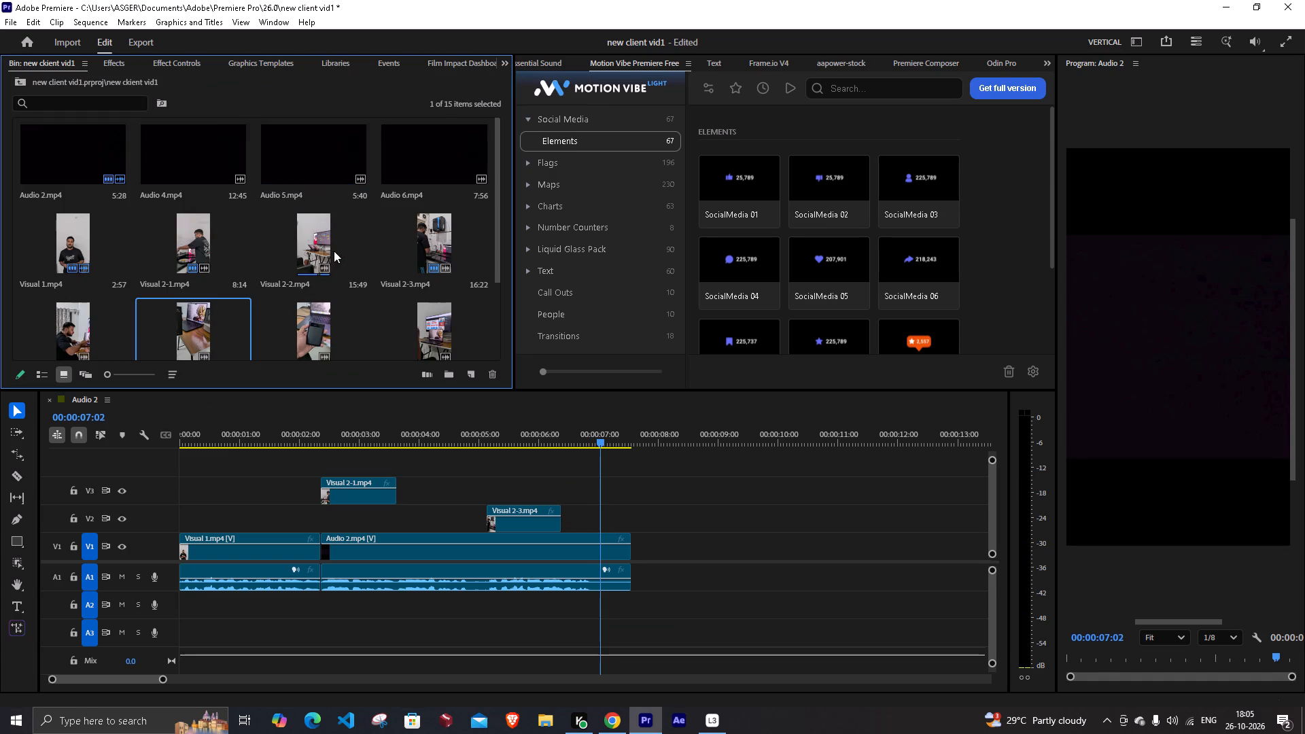
pyautogui.doubleClick(192, 241)
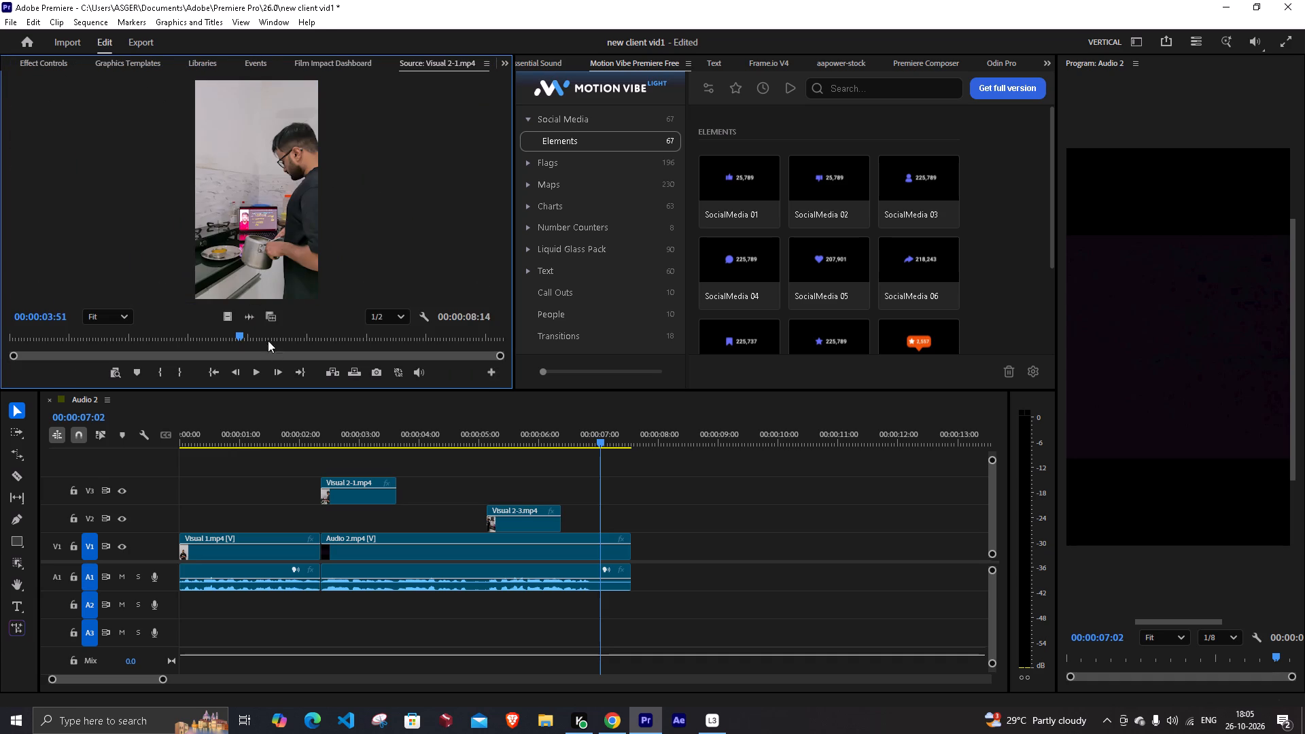
pyautogui.moveTo(243, 327); pyautogui.dragTo(343, 330)
pyautogui.moveTo(346, 329); pyautogui.dragTo(387, 332)
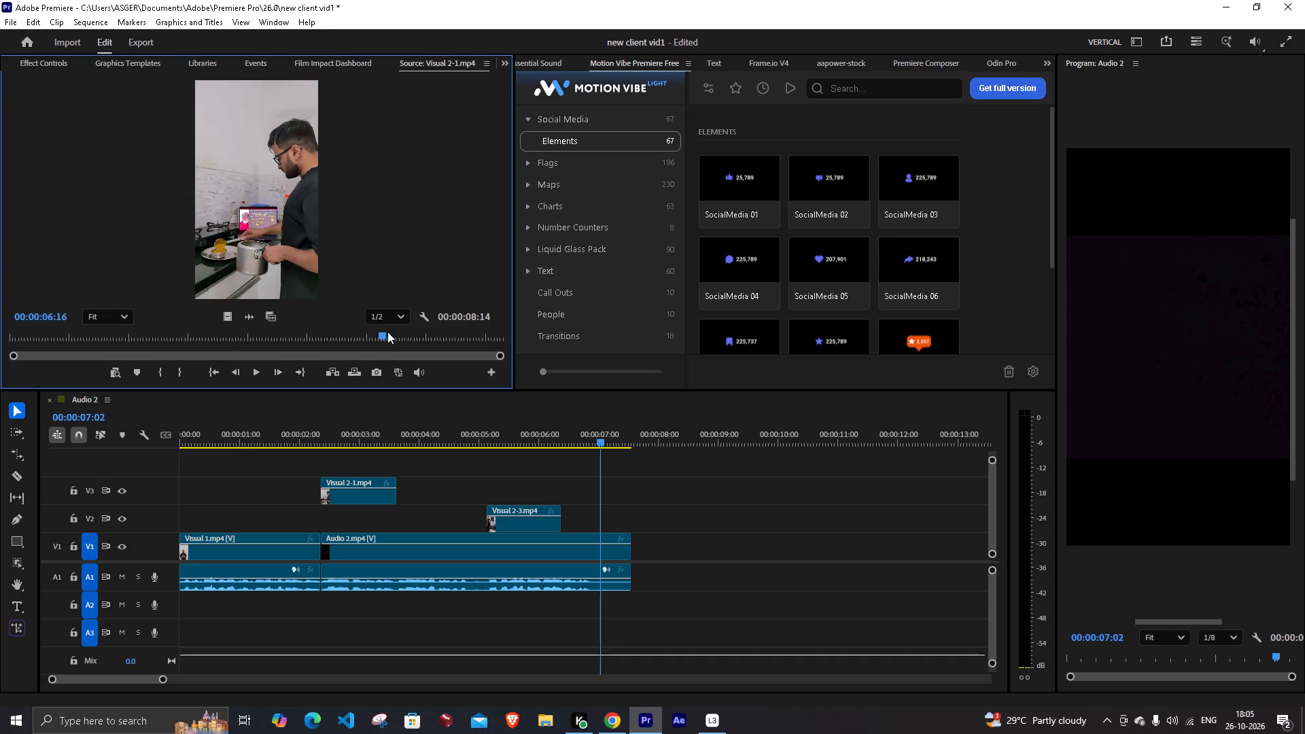
pyautogui.moveTo(387, 332); pyautogui.dragTo(450, 334)
pyautogui.click(502, 64)
pyautogui.click(523, 85)
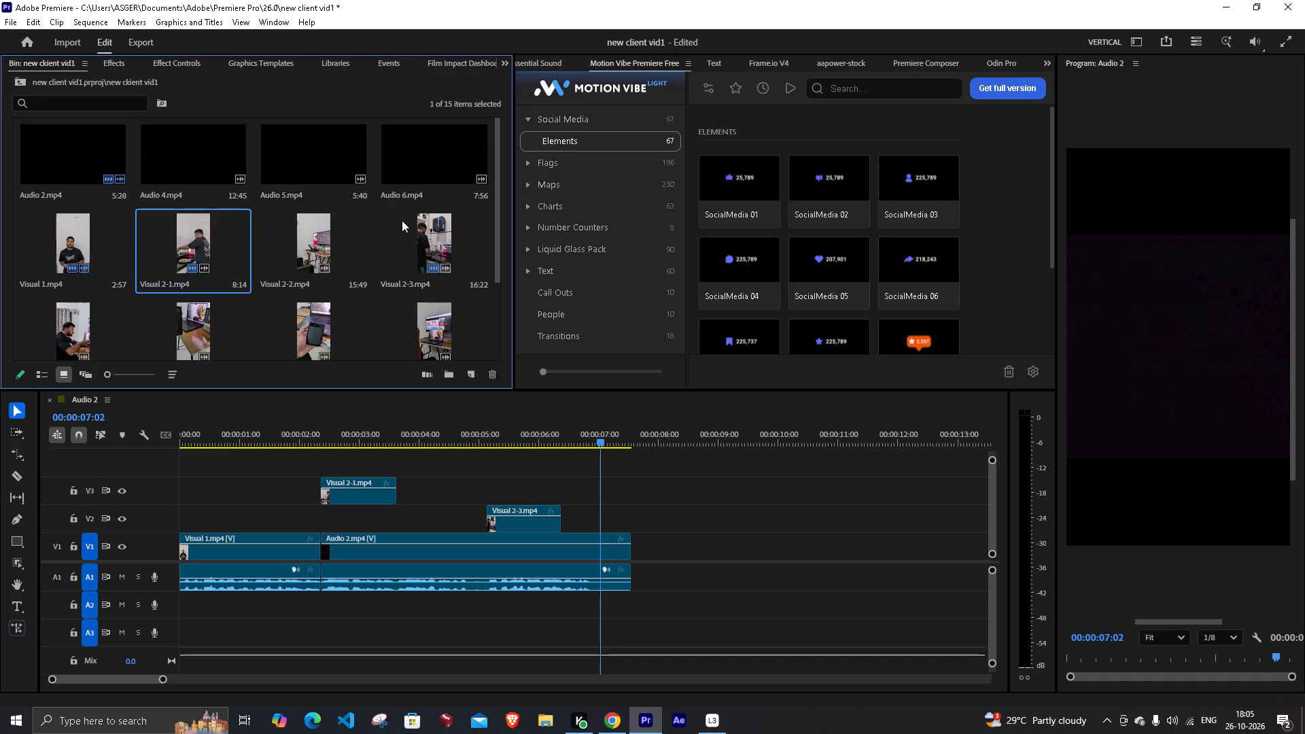
# Preview the source clips Visual 6.mp4 and Visual 3.mp4 as candidates for the next visual.
pyautogui.scroll(-1, 389, 239)
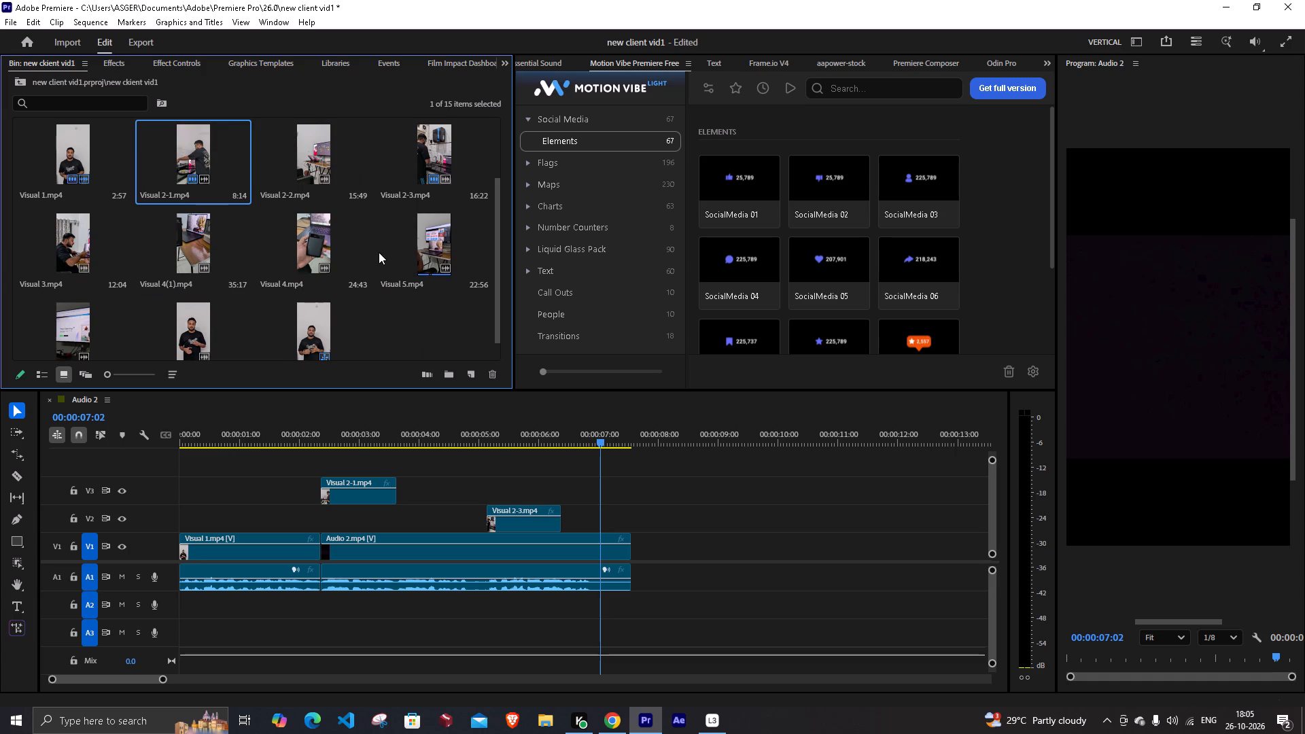
pyautogui.doubleClick(80, 319)
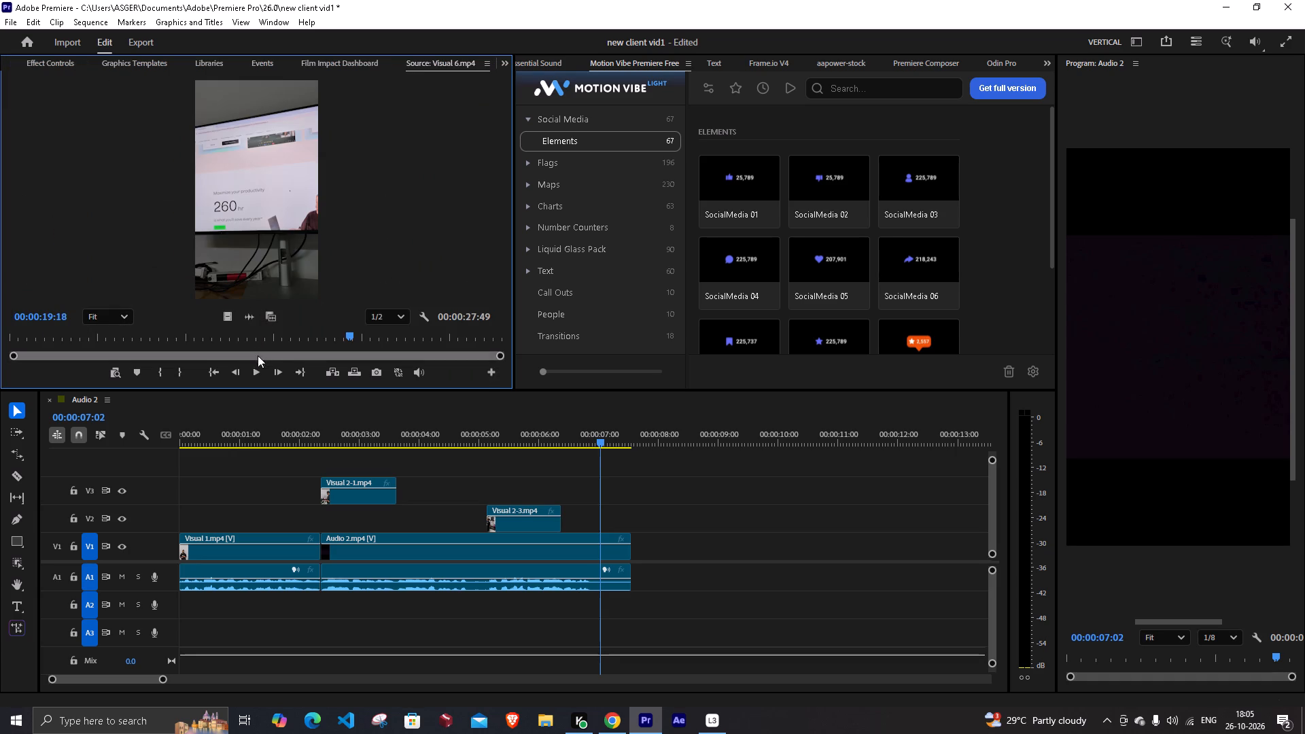
pyautogui.click(506, 60)
pyautogui.click(518, 80)
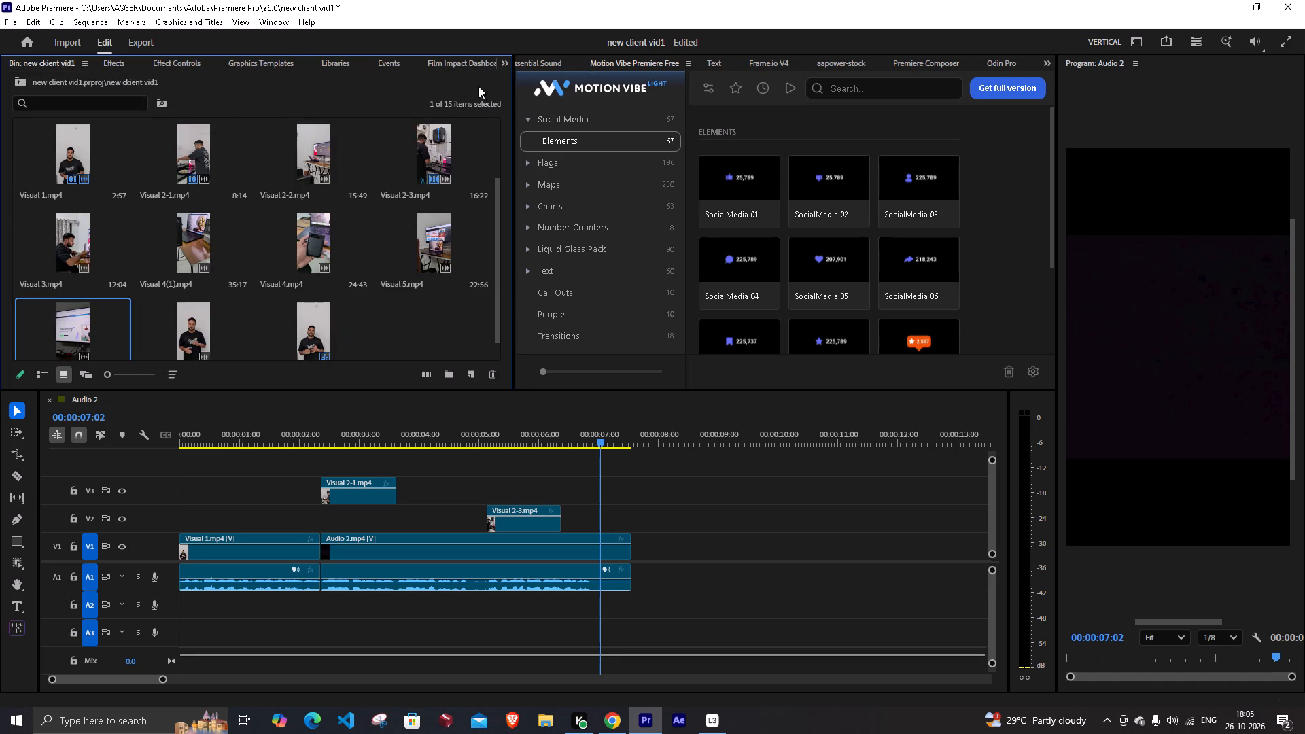
pyautogui.doubleClick(54, 228)
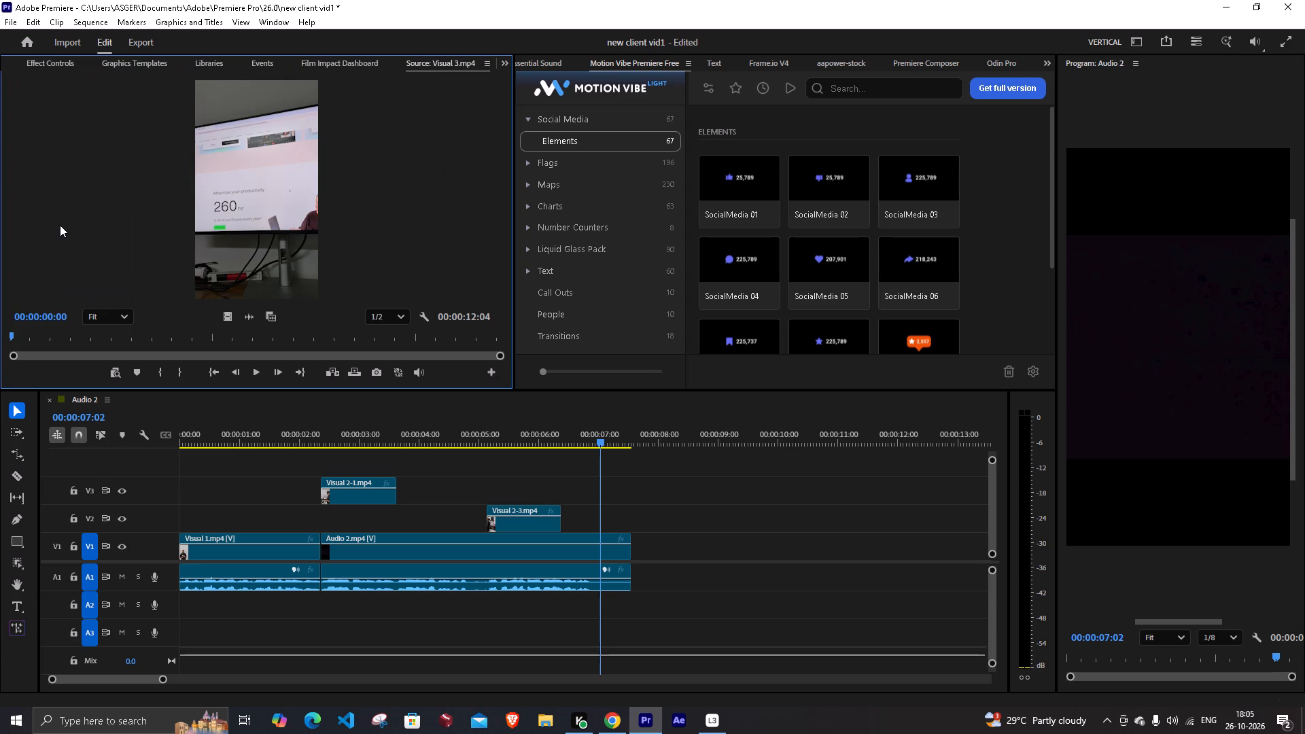
pyautogui.click(250, 368)
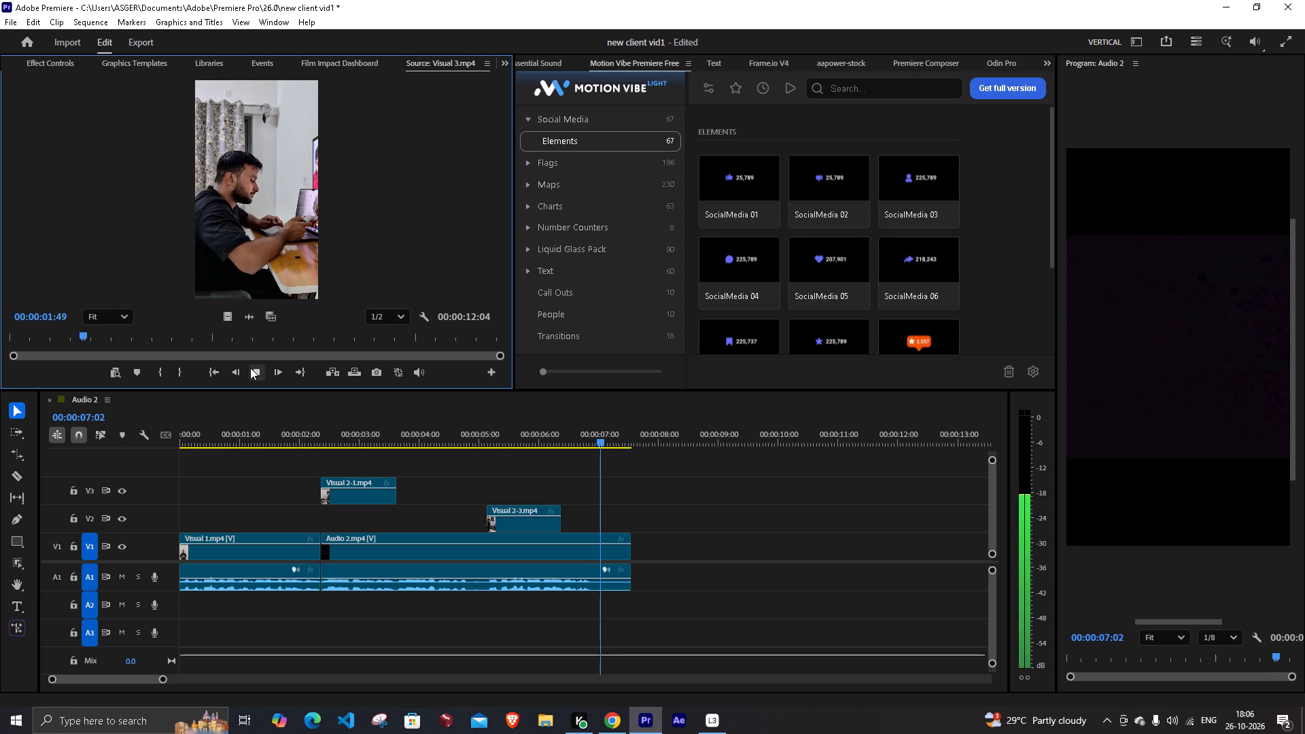
pyautogui.click(250, 368)
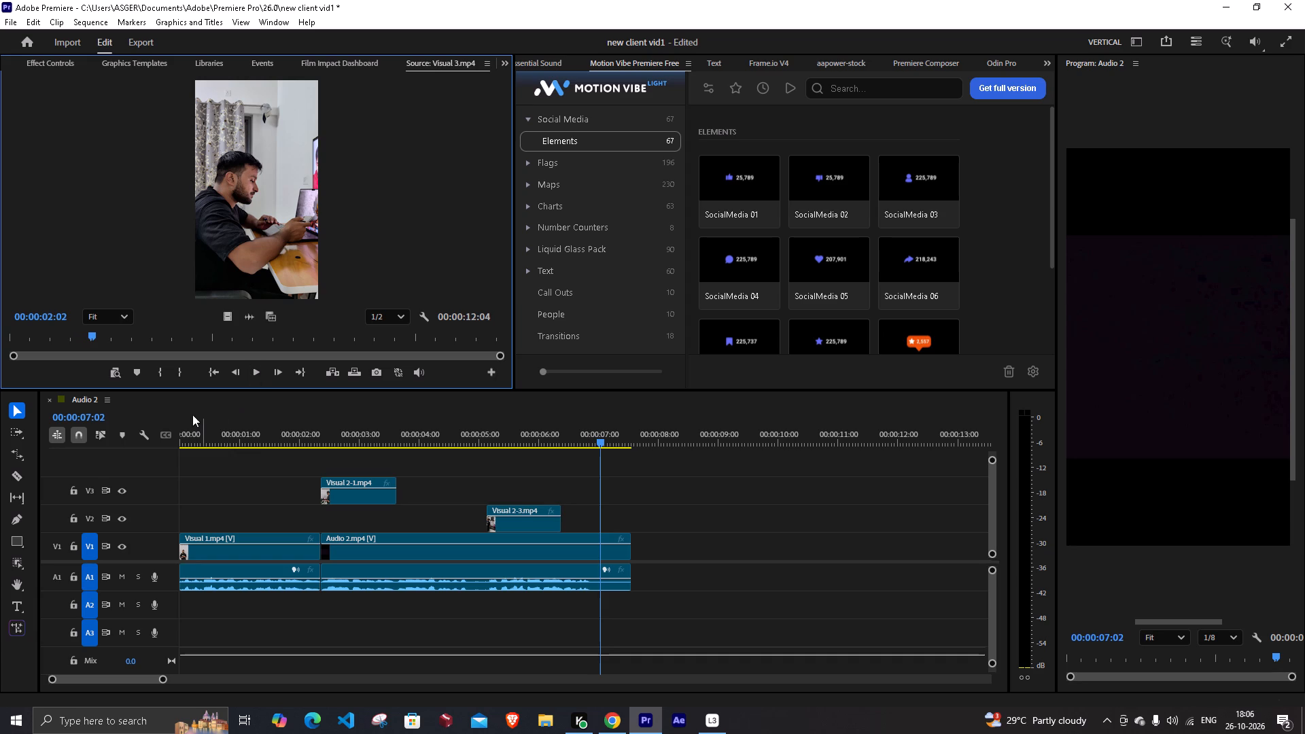
# Play the start of the Visual 2-1.mp4 segment on V3 with the voice and set the playhead near its end at 00:00:03:37.
pyautogui.moveTo(606, 441); pyautogui.dragTo(321, 466)
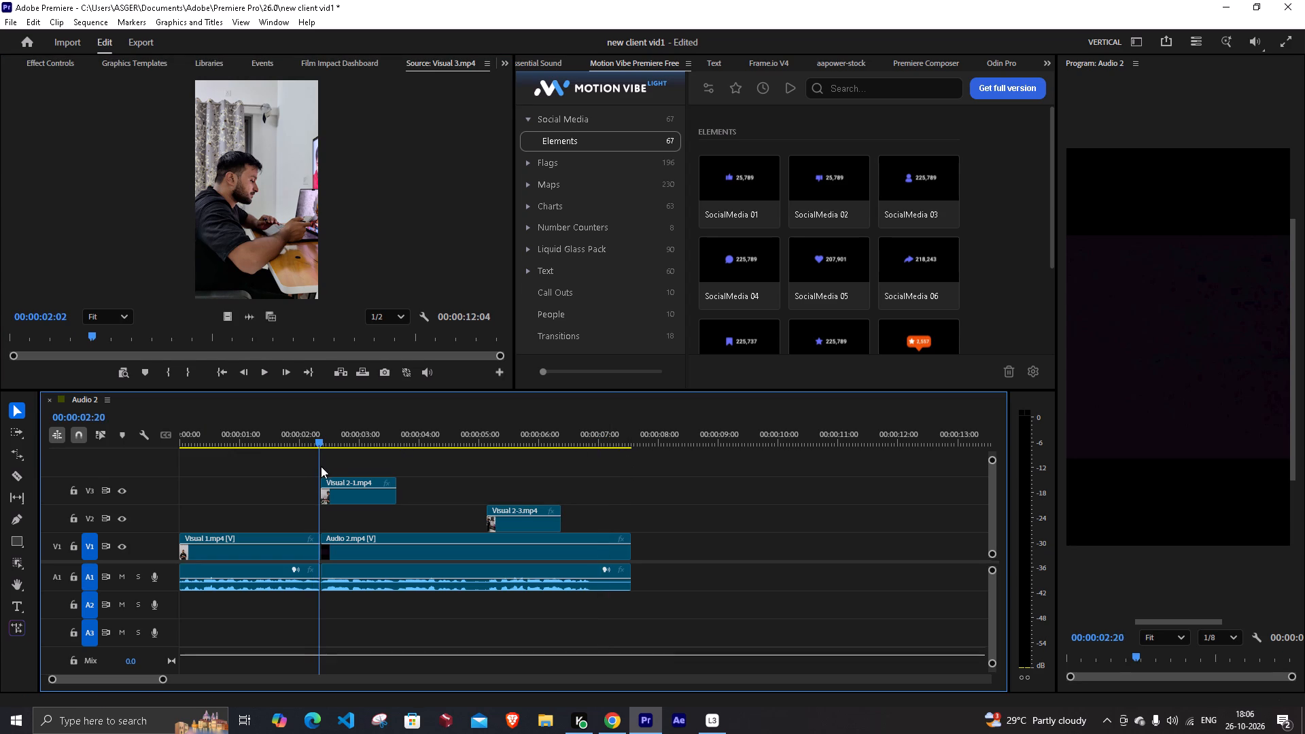
pyautogui.moveTo(321, 466); pyautogui.dragTo(320, 466)
pyautogui.press('space')
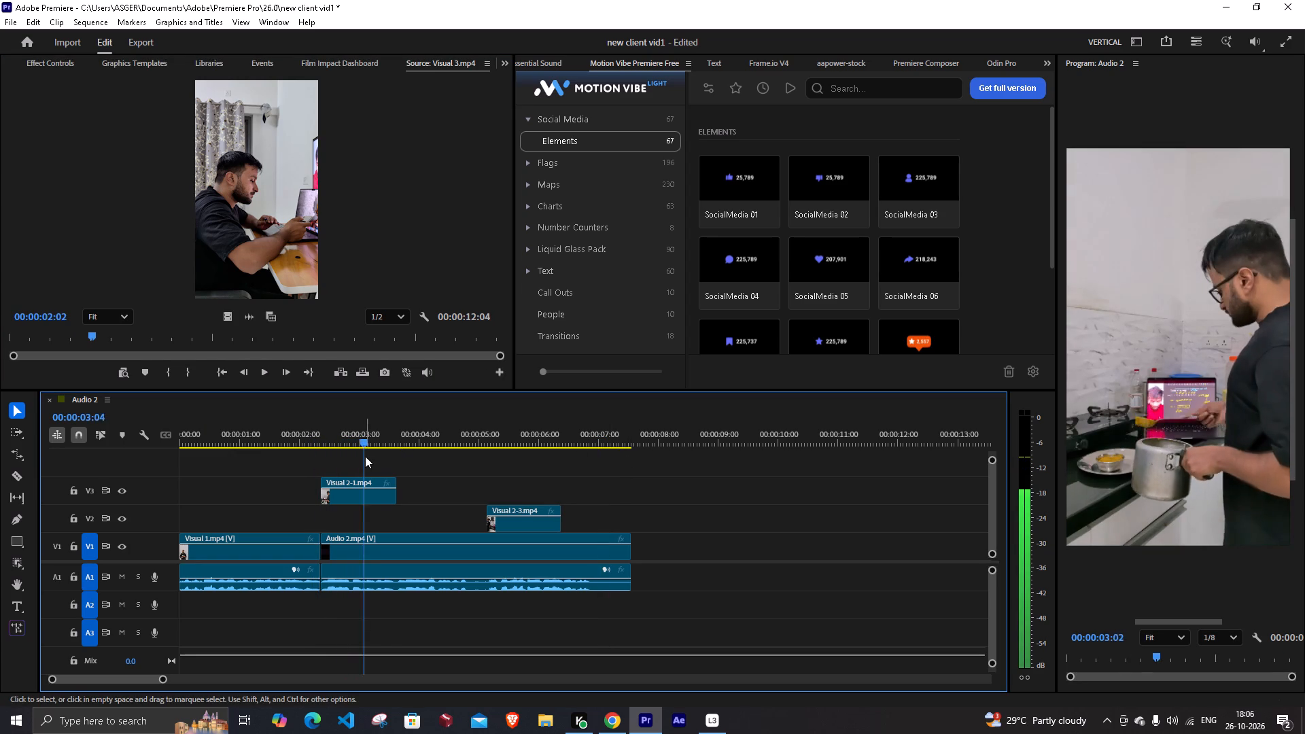
pyautogui.press('space')
pyautogui.moveTo(434, 437); pyautogui.dragTo(399, 457)
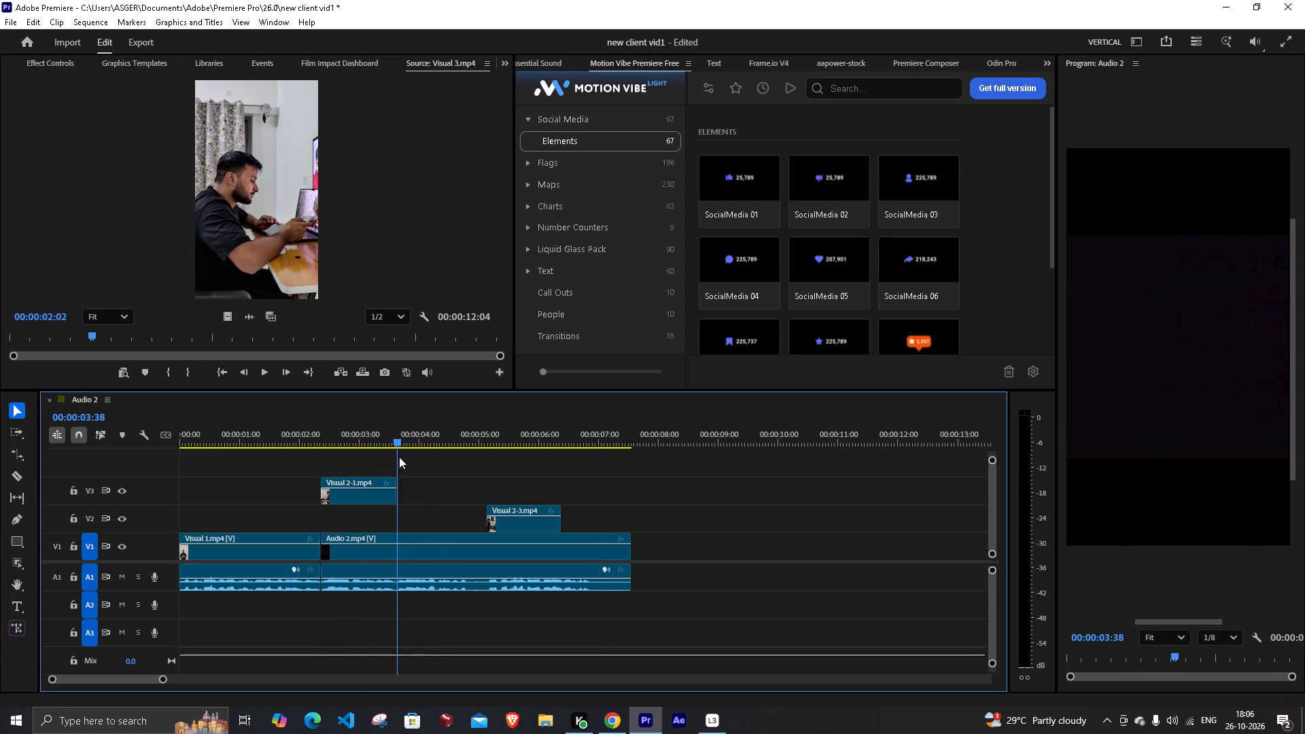
pyautogui.moveTo(399, 457); pyautogui.dragTo(398, 456)
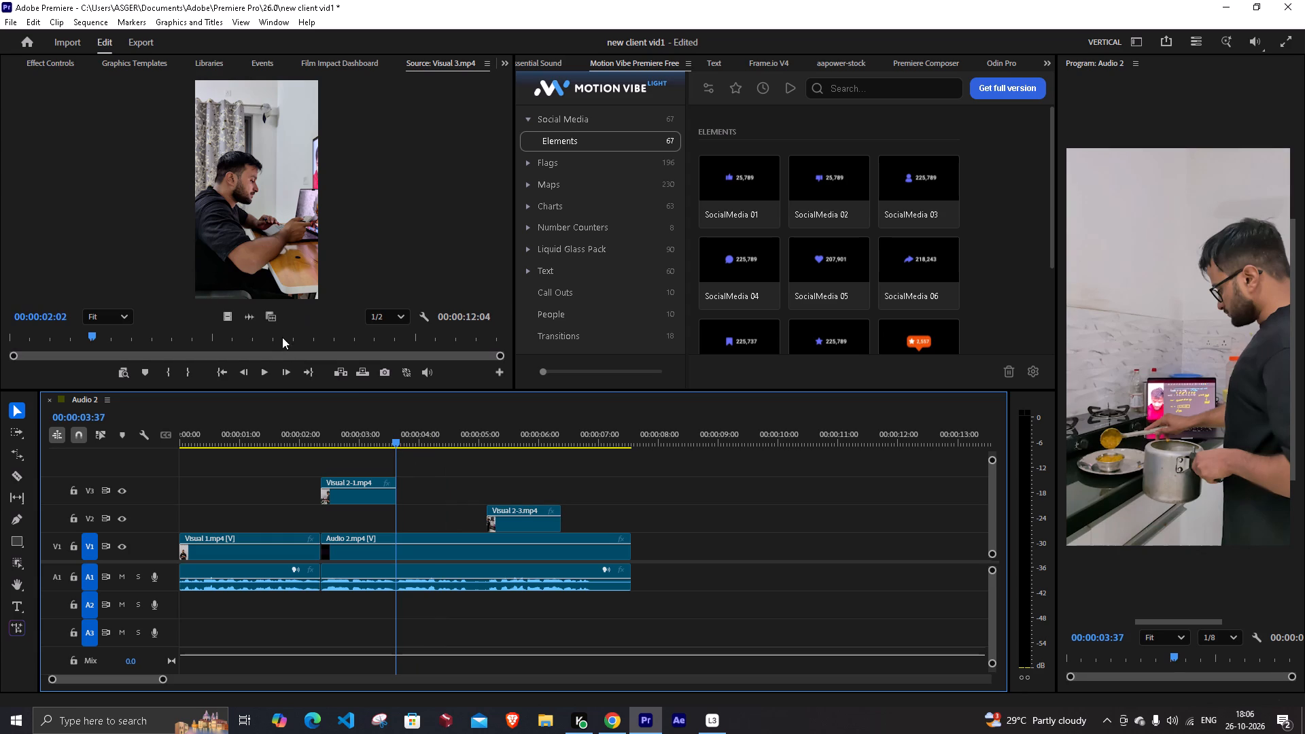
# Review the source footage of Visual 3.mp4, Visual 1.mp4 and the last part of Visual 2-1.mp4 for a matching next shot.
pyautogui.moveTo(273, 340); pyautogui.dragTo(387, 351)
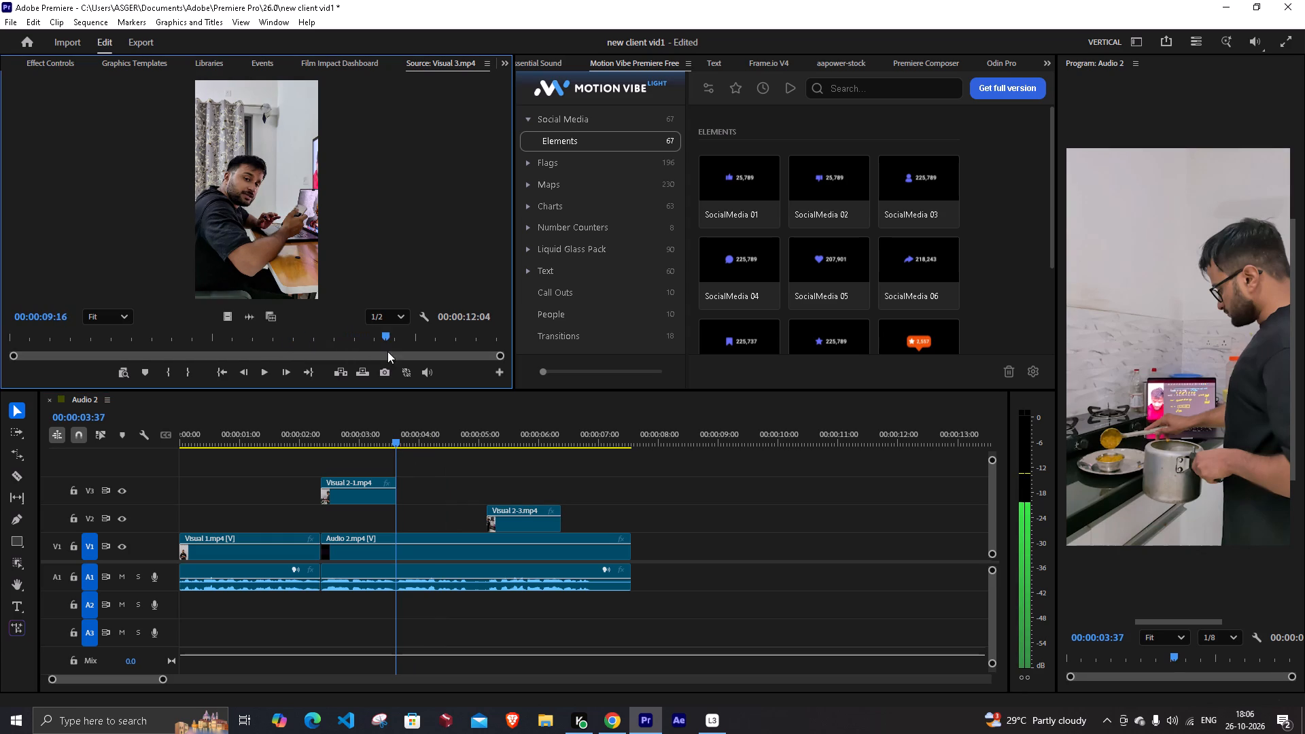
pyautogui.moveTo(387, 351); pyautogui.dragTo(391, 351)
pyautogui.click(501, 65)
pyautogui.click(540, 83)
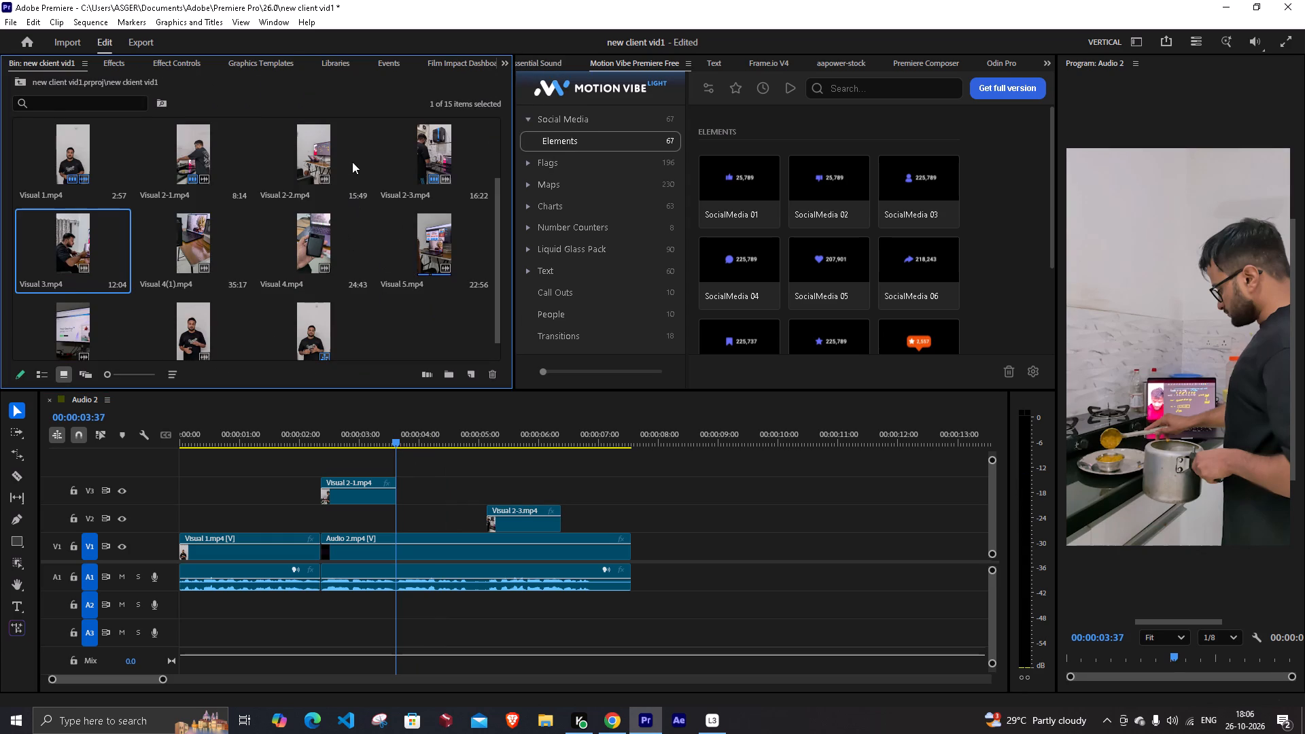
pyautogui.scroll(3, 94, 158)
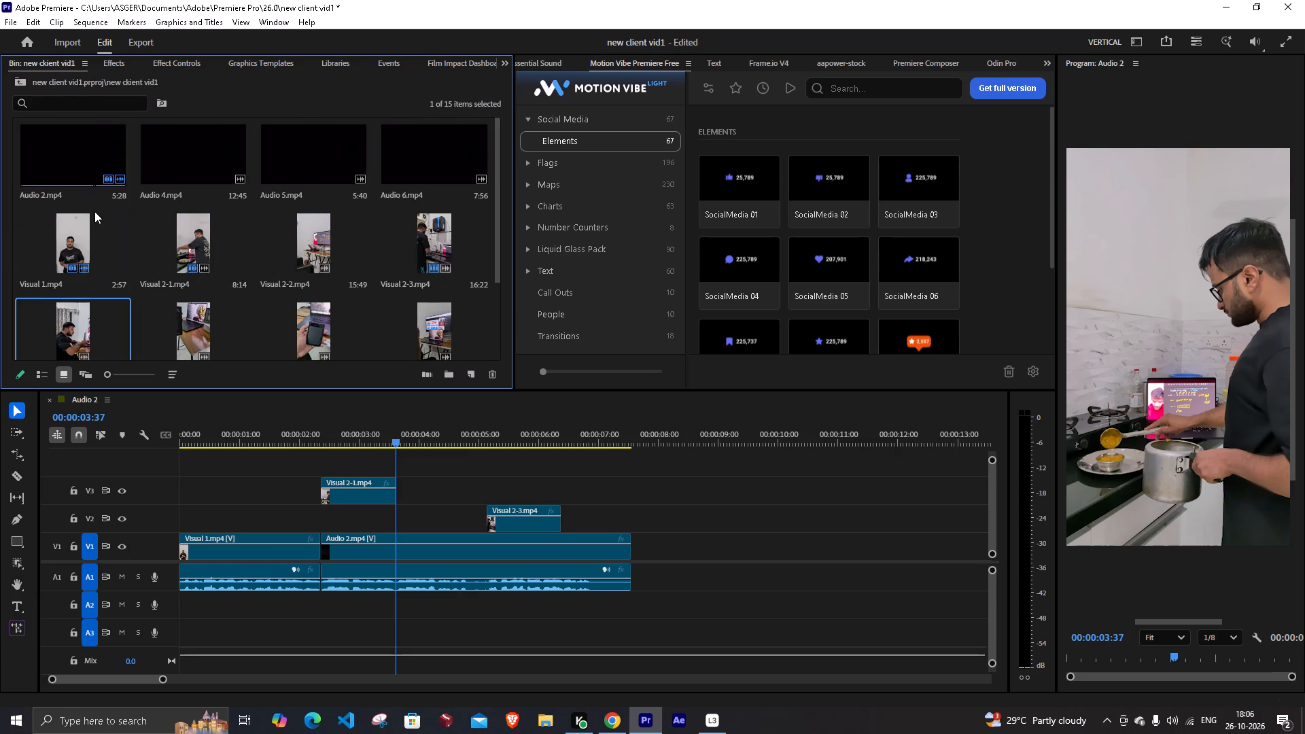
pyautogui.doubleClick(86, 239)
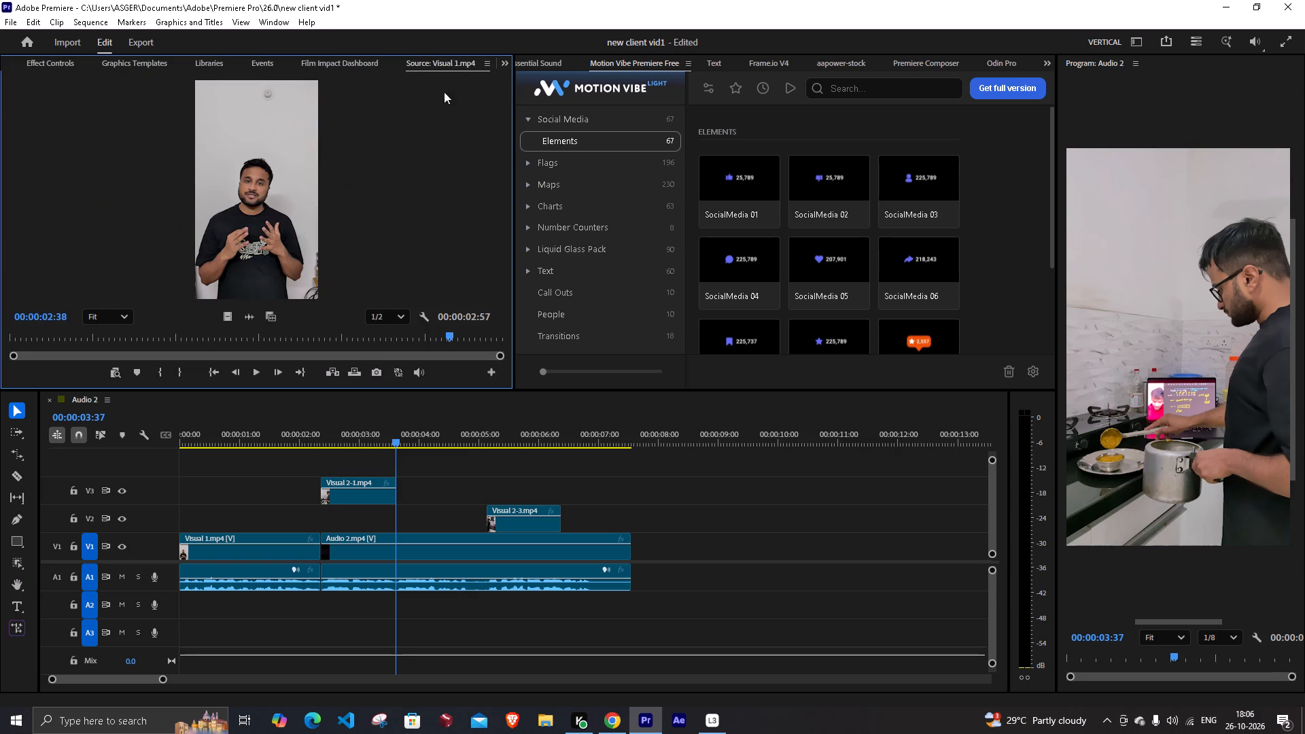
pyautogui.click(506, 66)
pyautogui.click(514, 77)
pyautogui.doubleClick(203, 241)
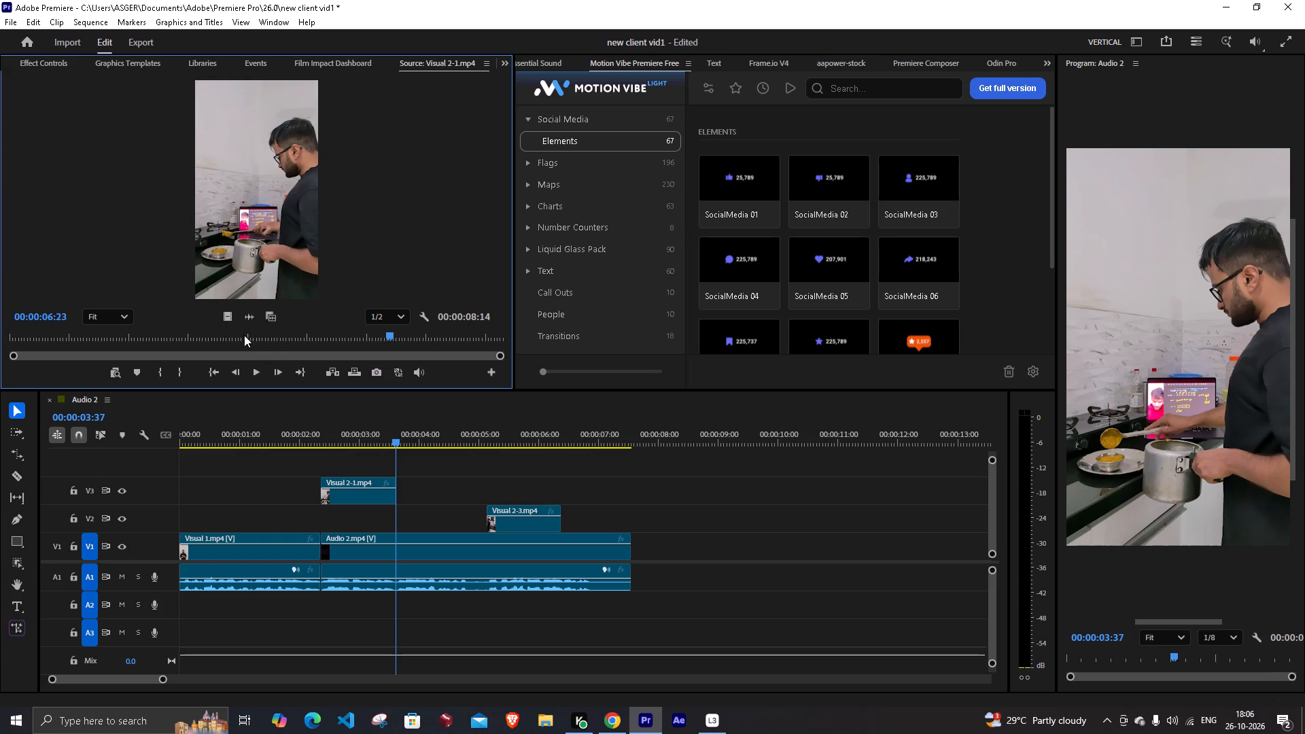
pyautogui.click(233, 332)
pyautogui.moveTo(233, 332); pyautogui.dragTo(424, 345)
pyautogui.click(423, 340)
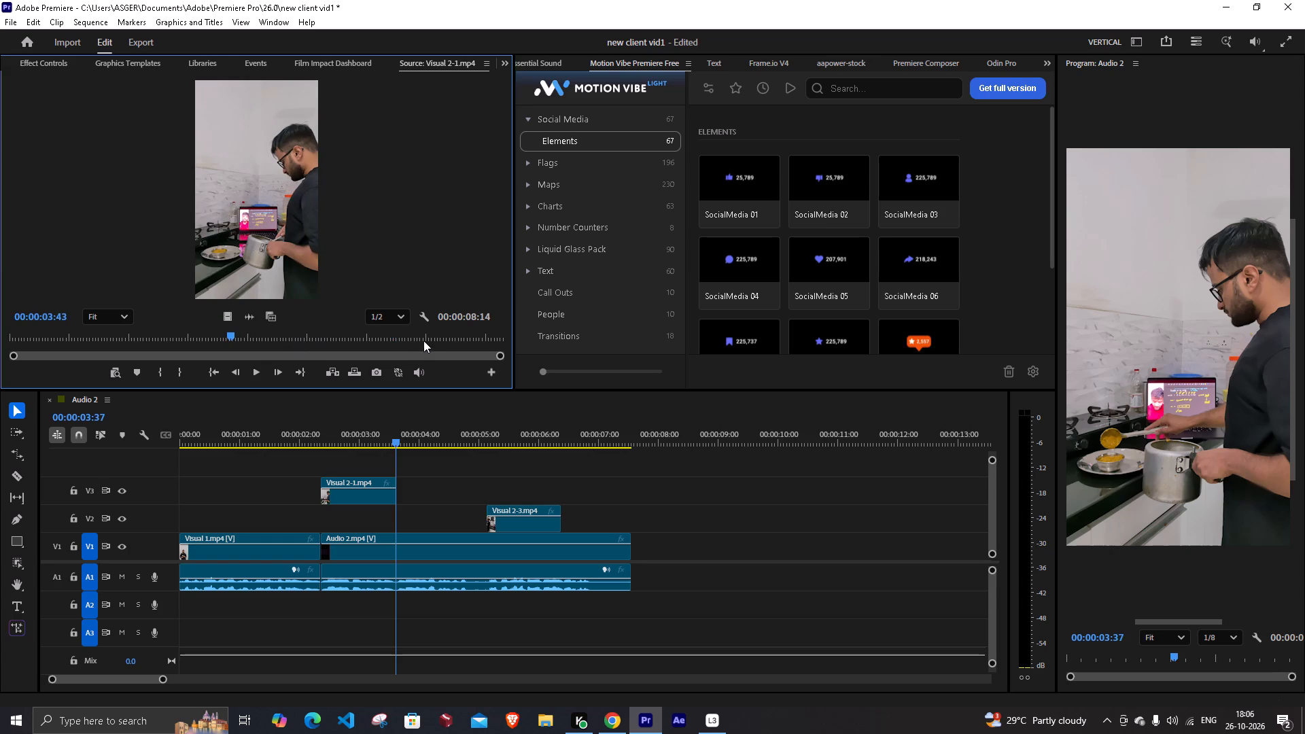
pyautogui.click(428, 340)
pyautogui.click(254, 370)
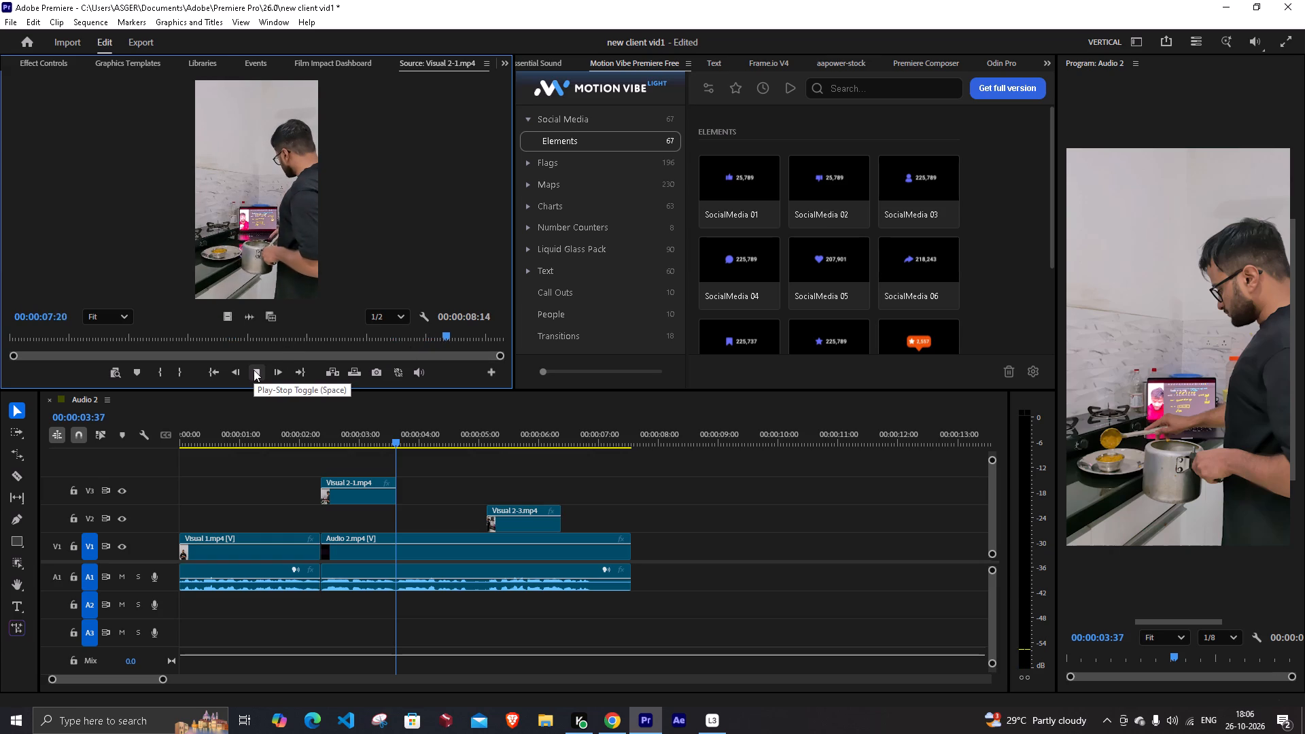
pyautogui.click(254, 370)
# Preview Visual 2-2.mp4 in the source view and add only its video to V3 directly after Visual 2-1.mp4.
pyautogui.click(509, 65)
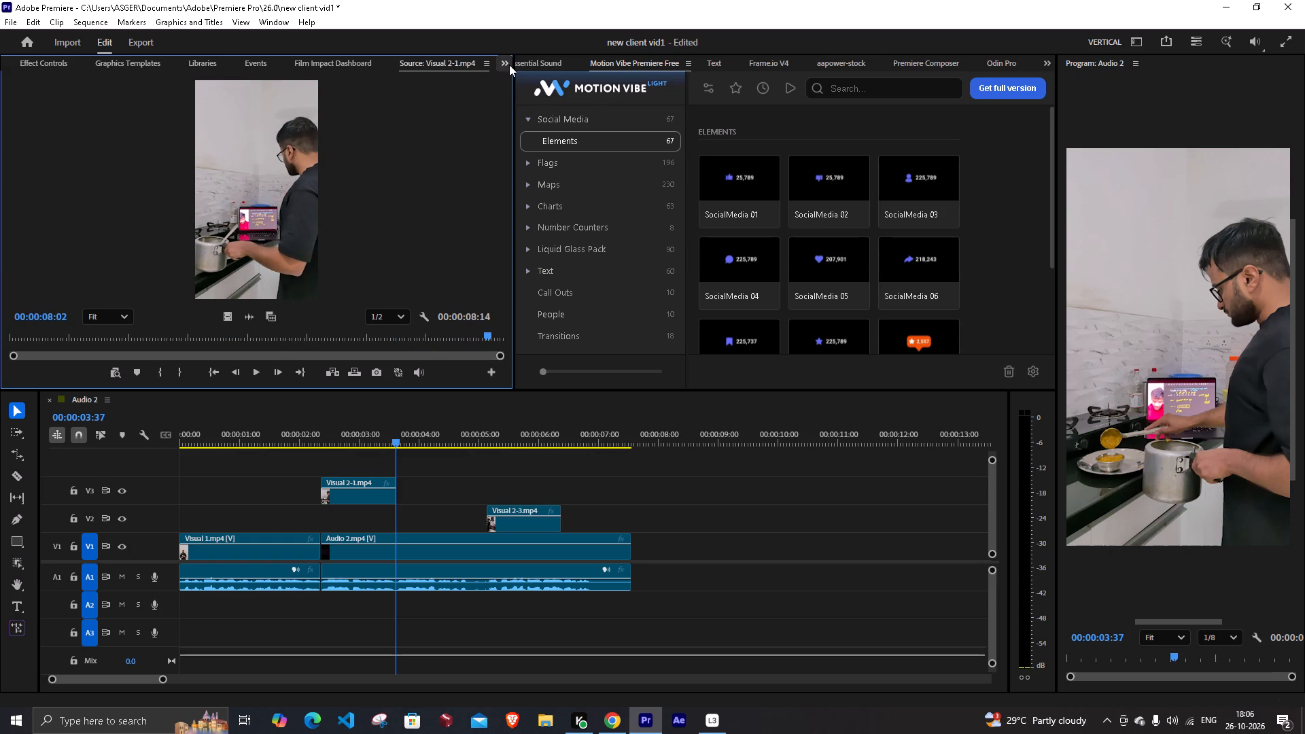
pyautogui.click(521, 86)
pyautogui.click(300, 241)
pyautogui.click(300, 241)
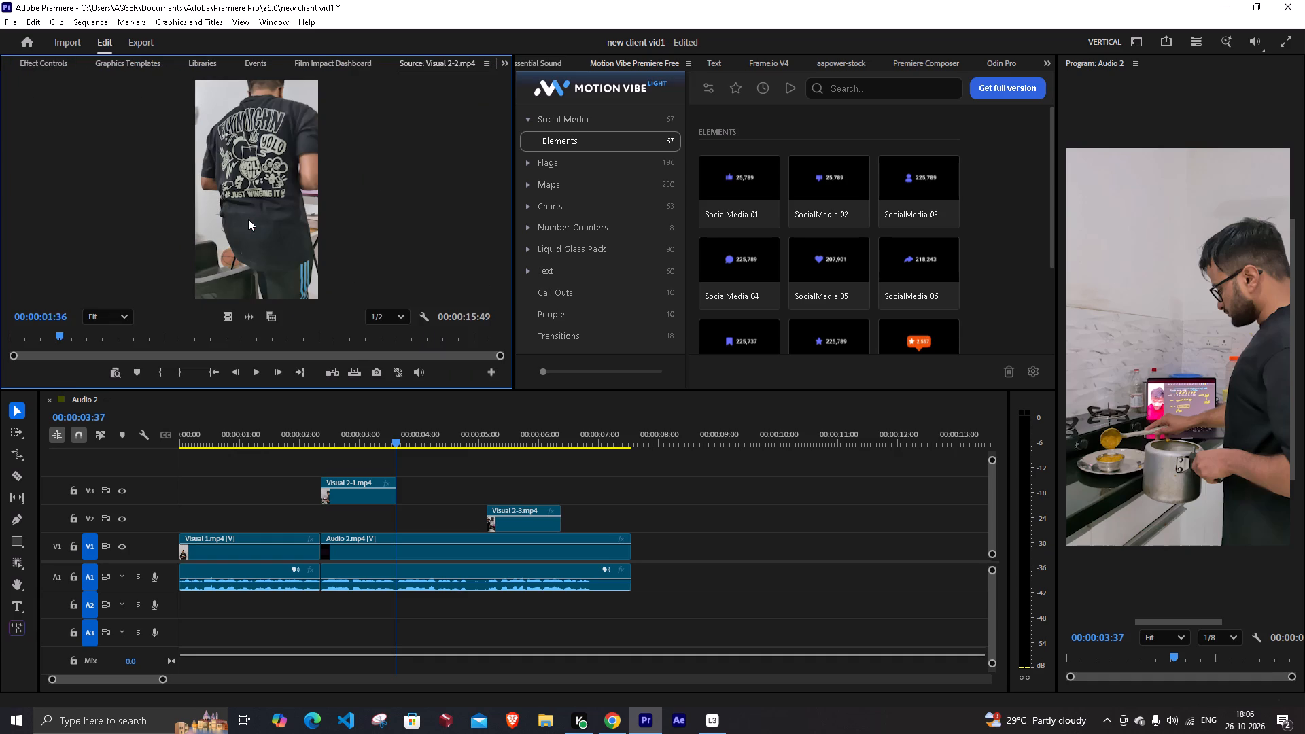
pyautogui.click(253, 370)
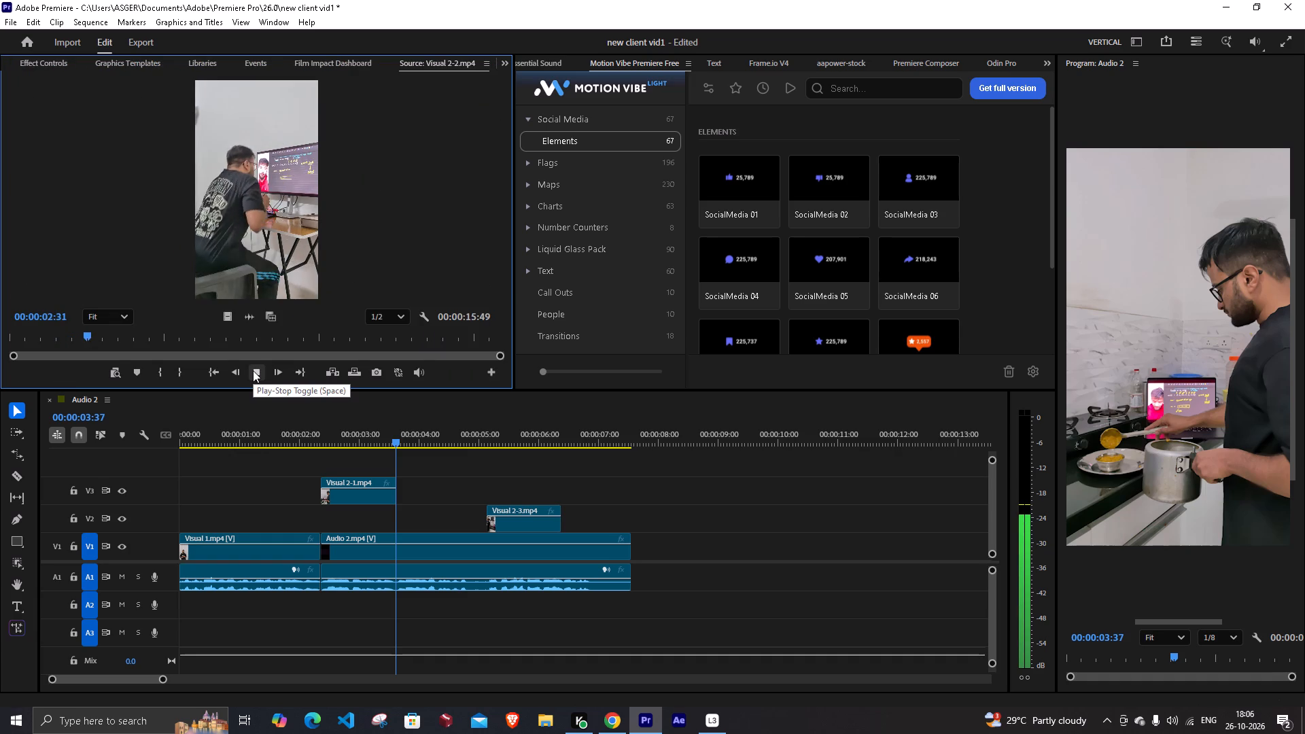
pyautogui.click(253, 370)
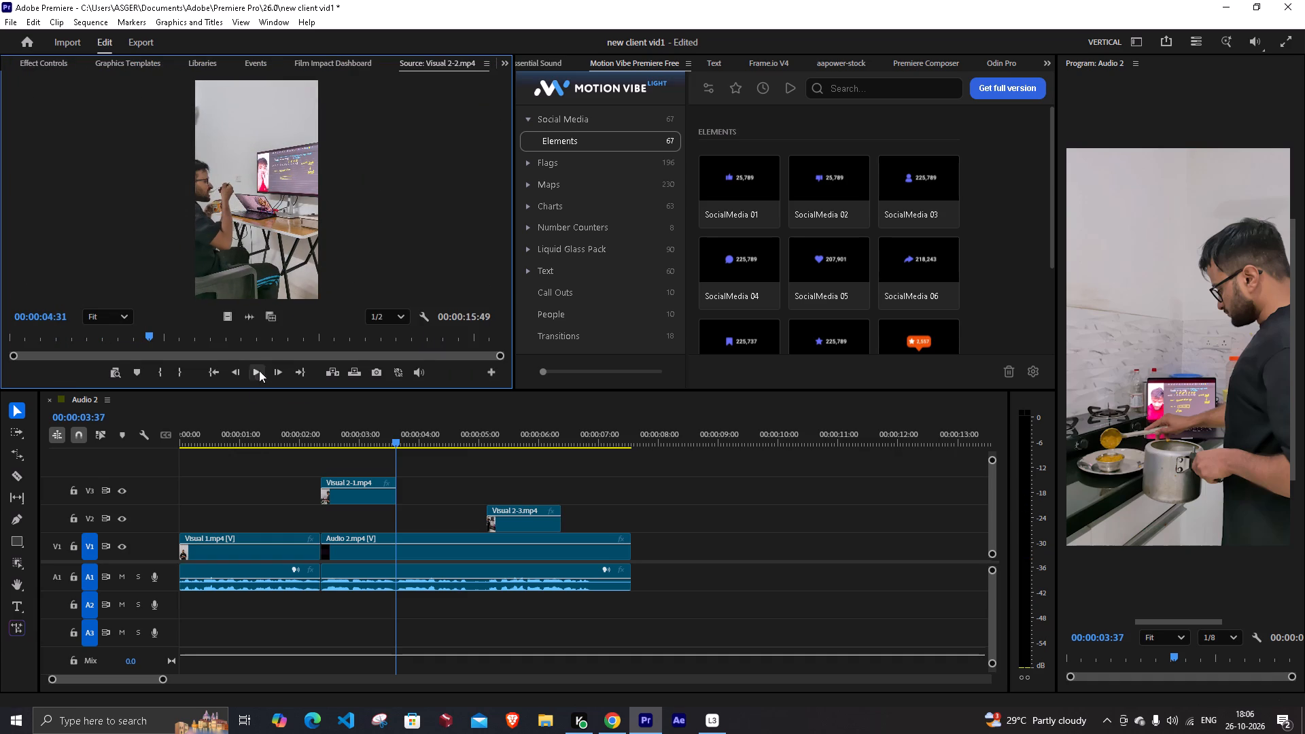
pyautogui.moveTo(230, 319); pyautogui.dragTo(243, 338)
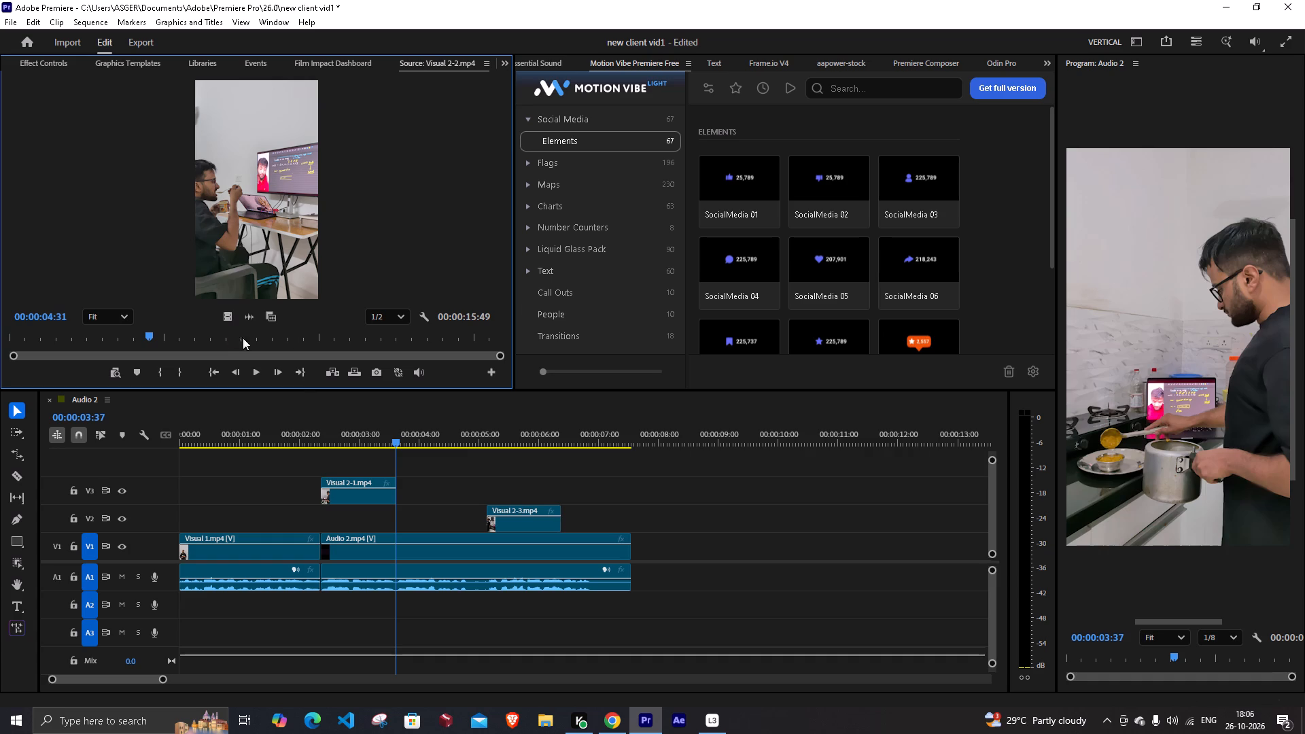
pyautogui.moveTo(243, 338); pyautogui.dragTo(403, 483)
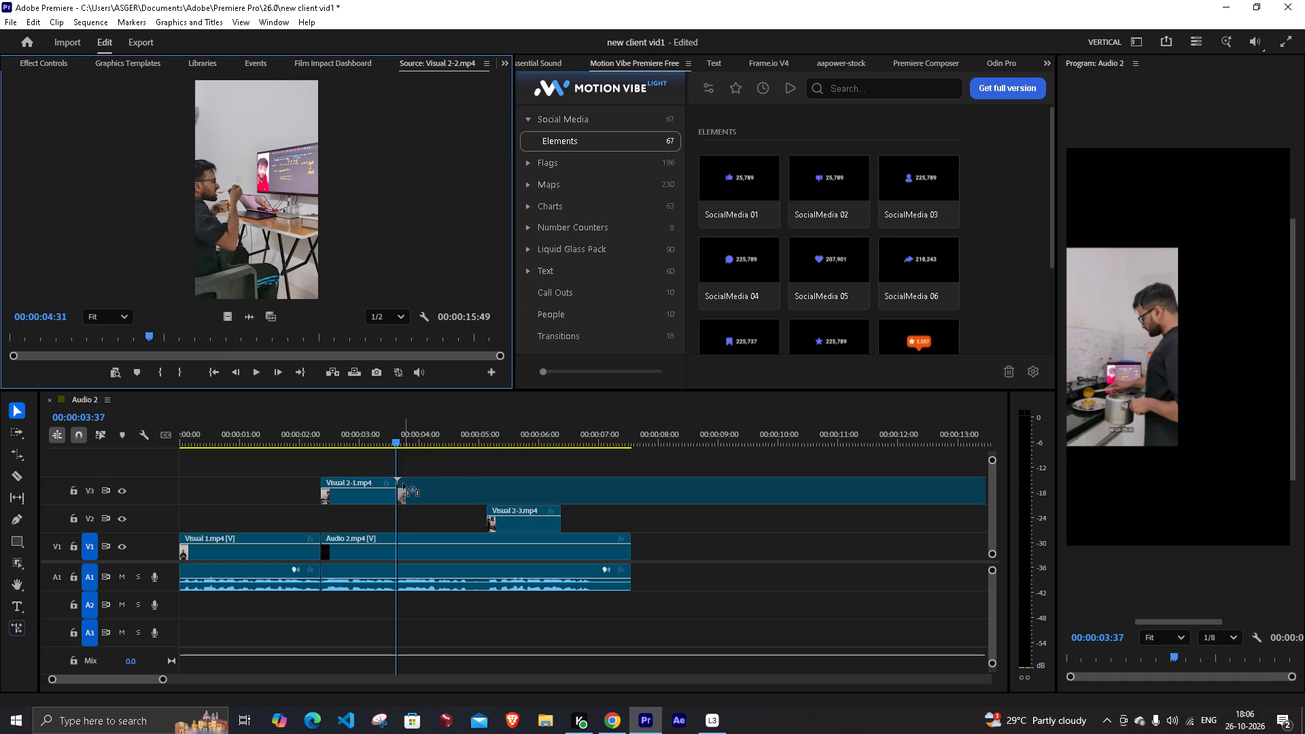
pyautogui.moveTo(403, 483); pyautogui.dragTo(403, 482)
pyautogui.press('space')
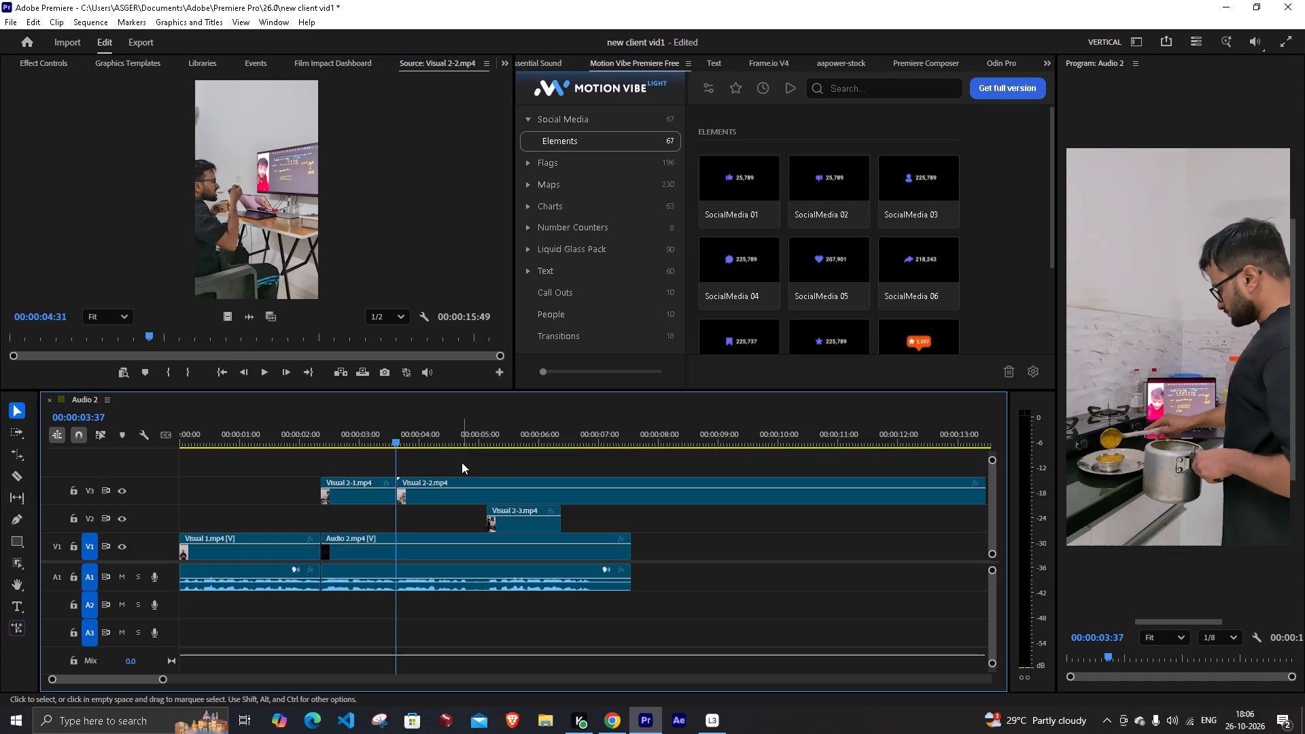
# Find the starting moment in Visual 2-2.mp4 on V3, cut it at 00:00:06:32 and delete the part before the cut.
pyautogui.press('space')
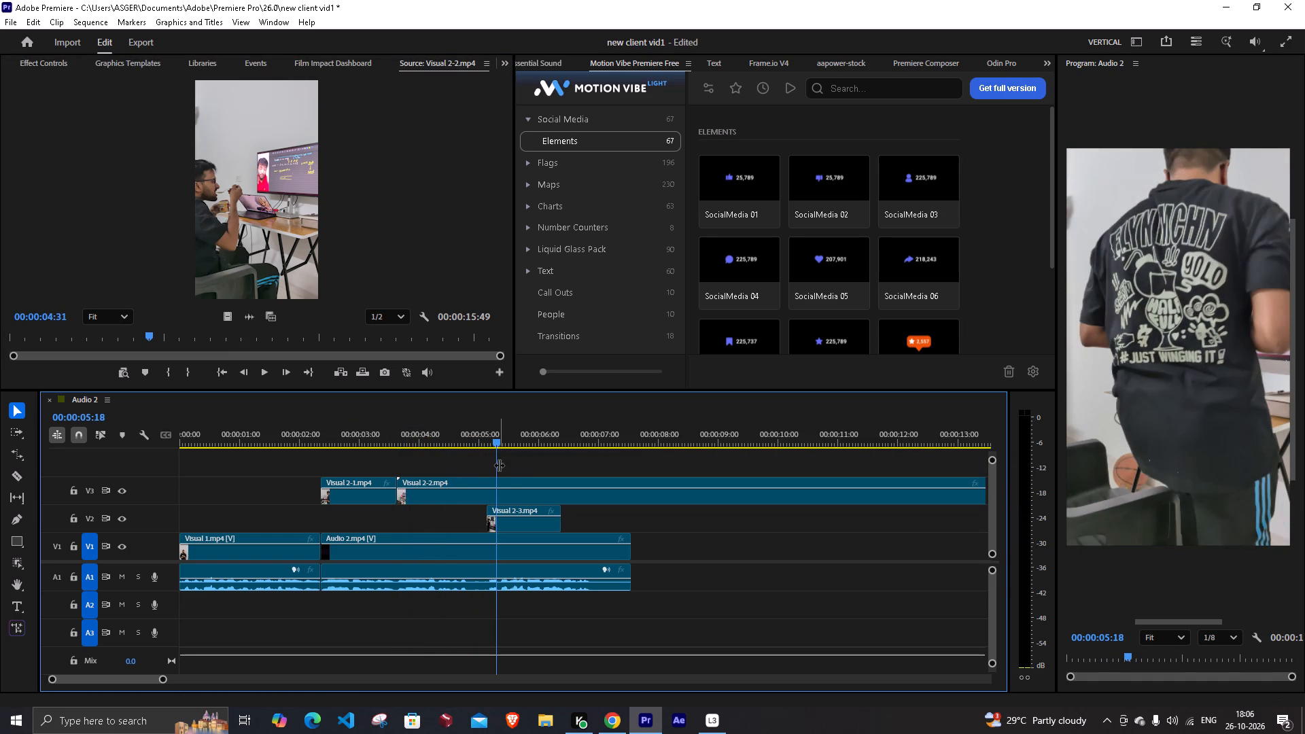
pyautogui.moveTo(498, 440); pyautogui.dragTo(546, 468)
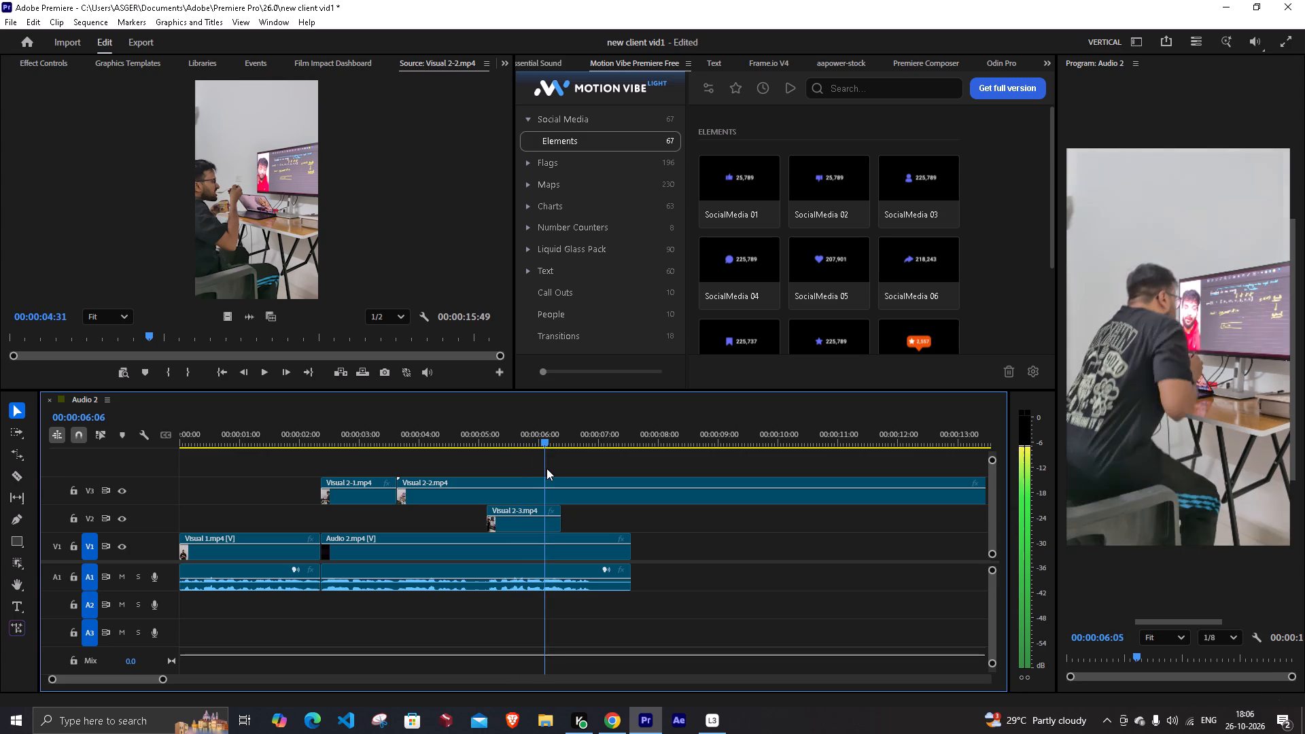
pyautogui.moveTo(546, 468); pyautogui.dragTo(568, 472)
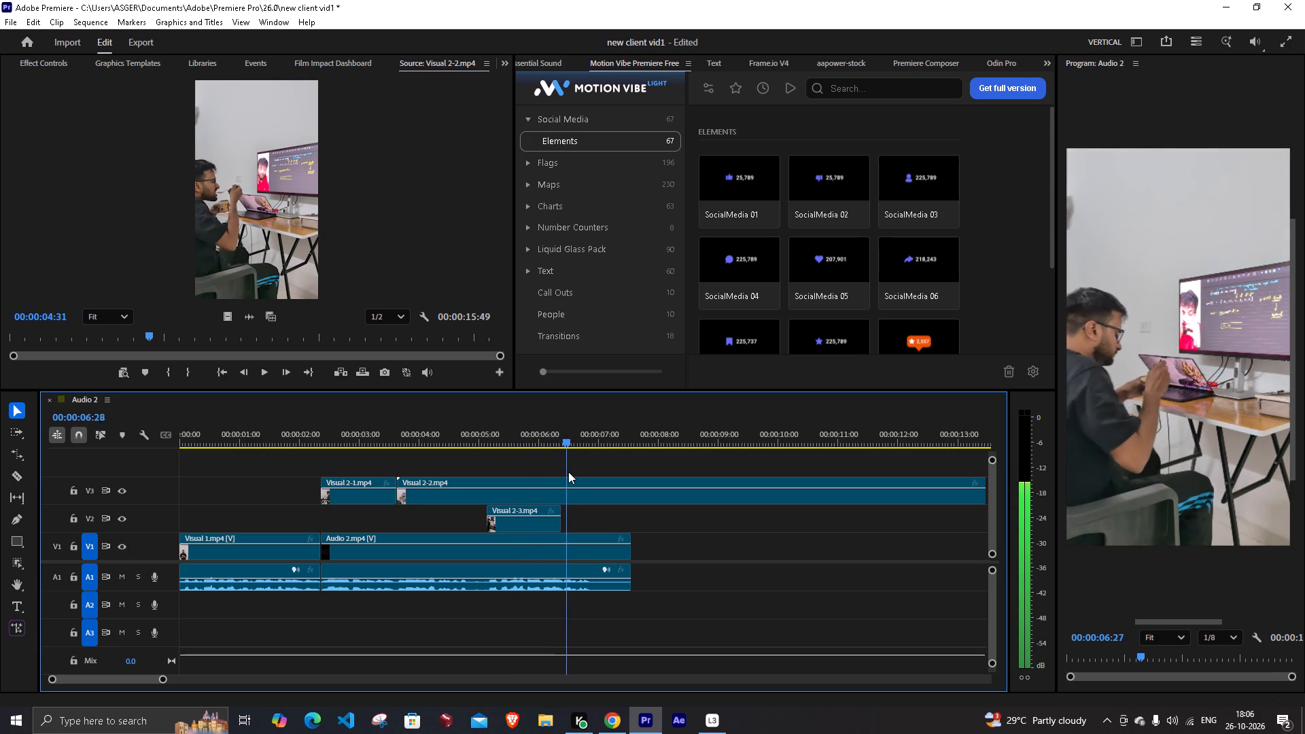
pyautogui.moveTo(568, 472); pyautogui.dragTo(541, 477)
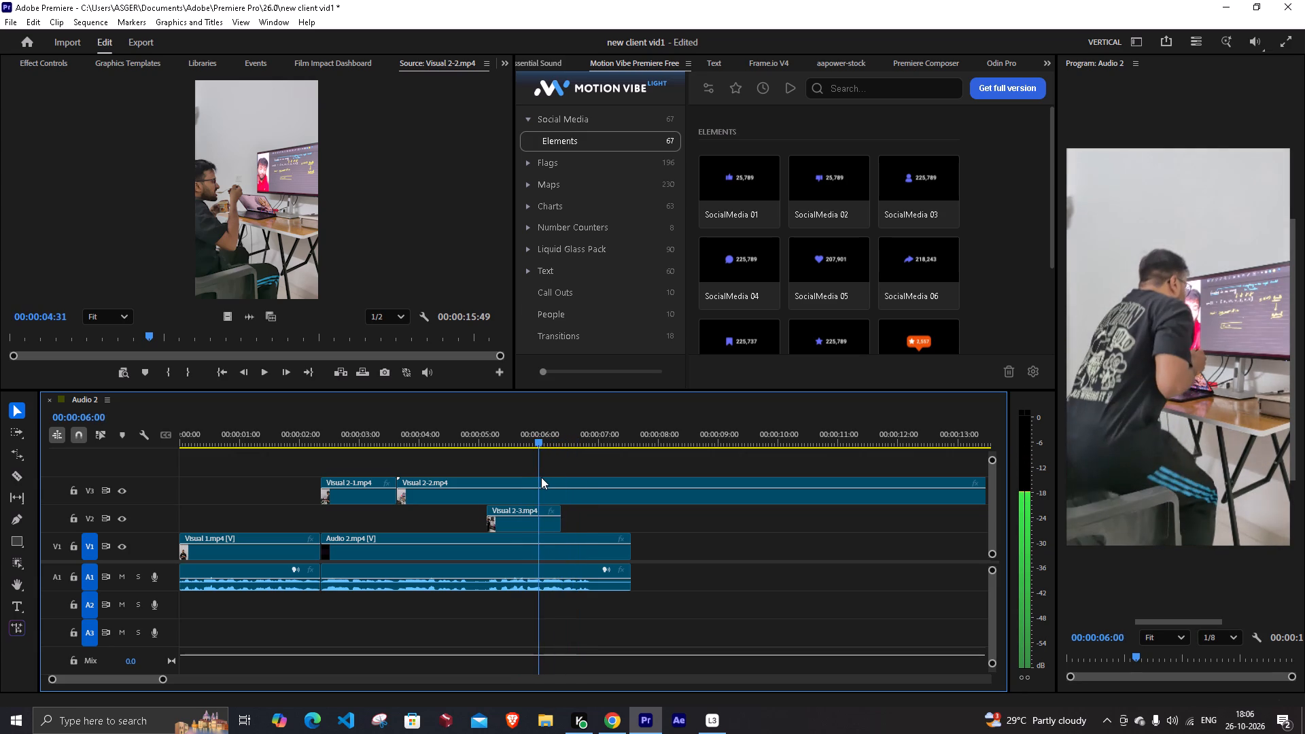
pyautogui.moveTo(541, 477); pyautogui.dragTo(558, 482)
pyautogui.moveTo(555, 442); pyautogui.dragTo(570, 451)
pyautogui.click(575, 486)
pyautogui.press('c')
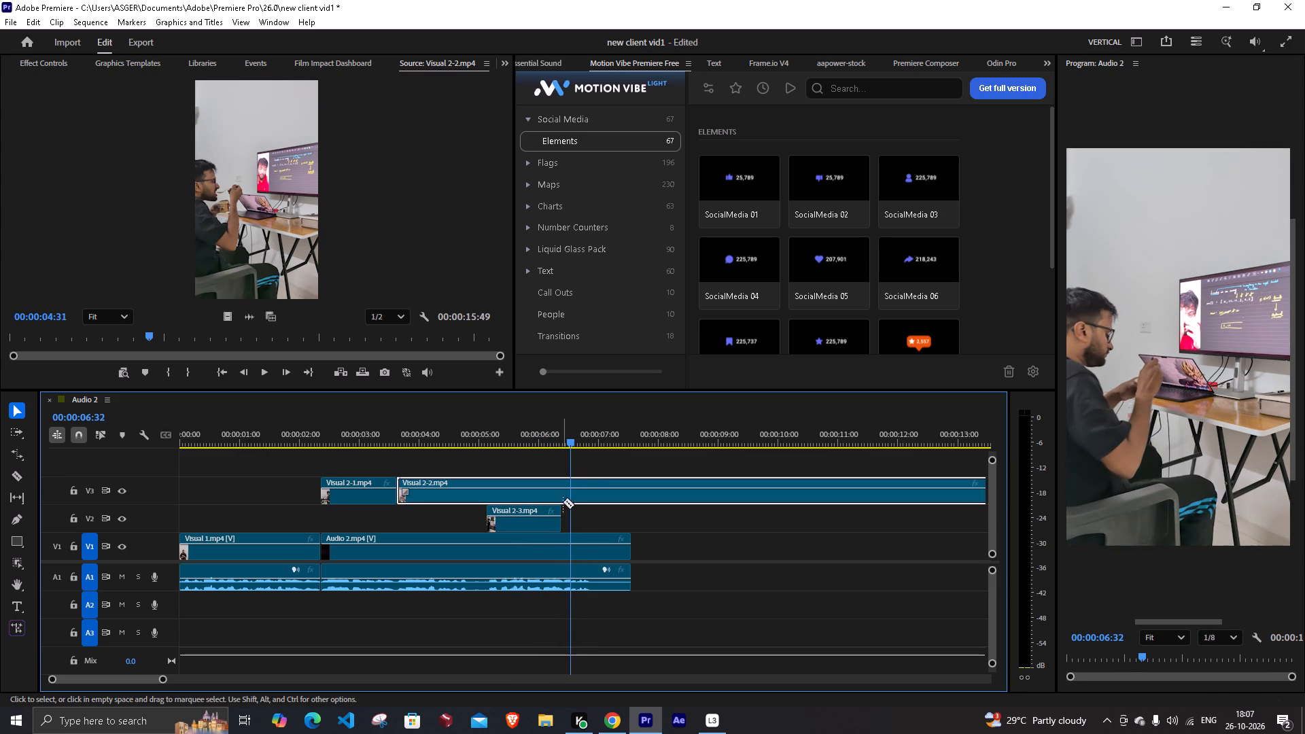
pyautogui.click(572, 485)
pyautogui.rightClick(528, 487)
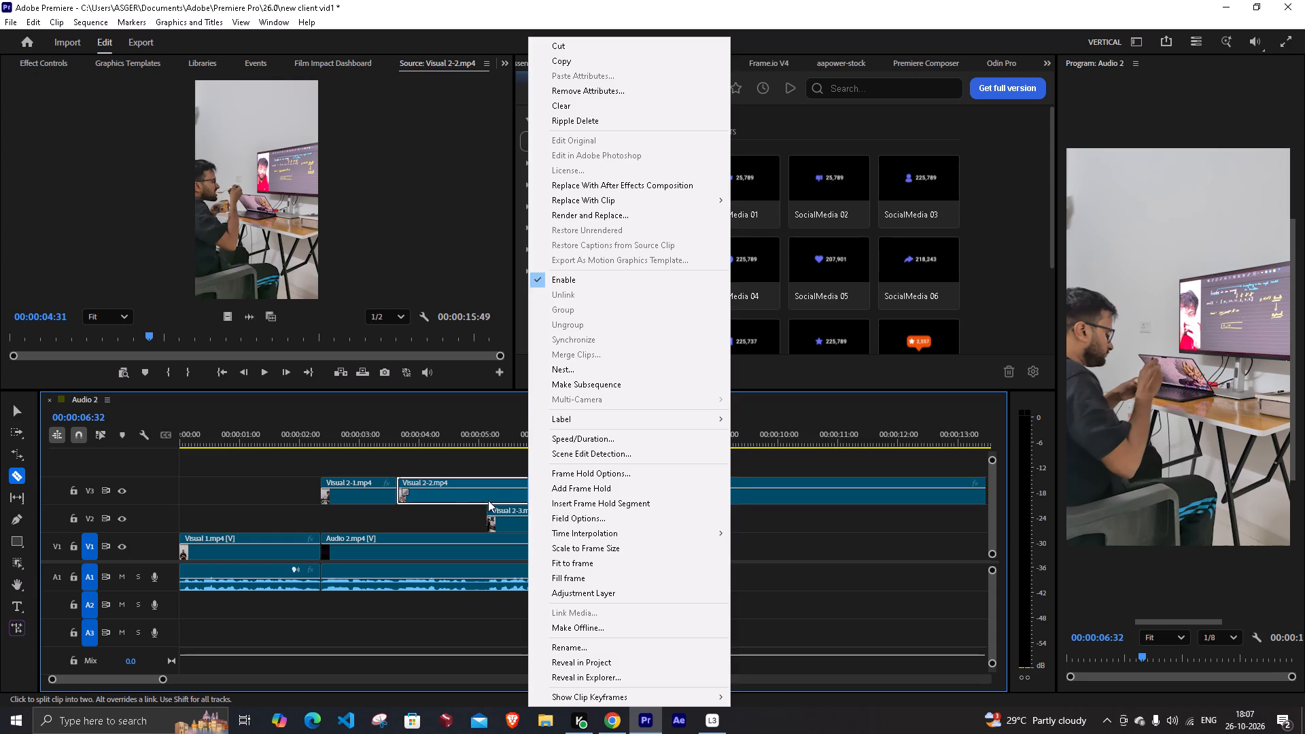
pyautogui.click(458, 521)
pyautogui.press('v')
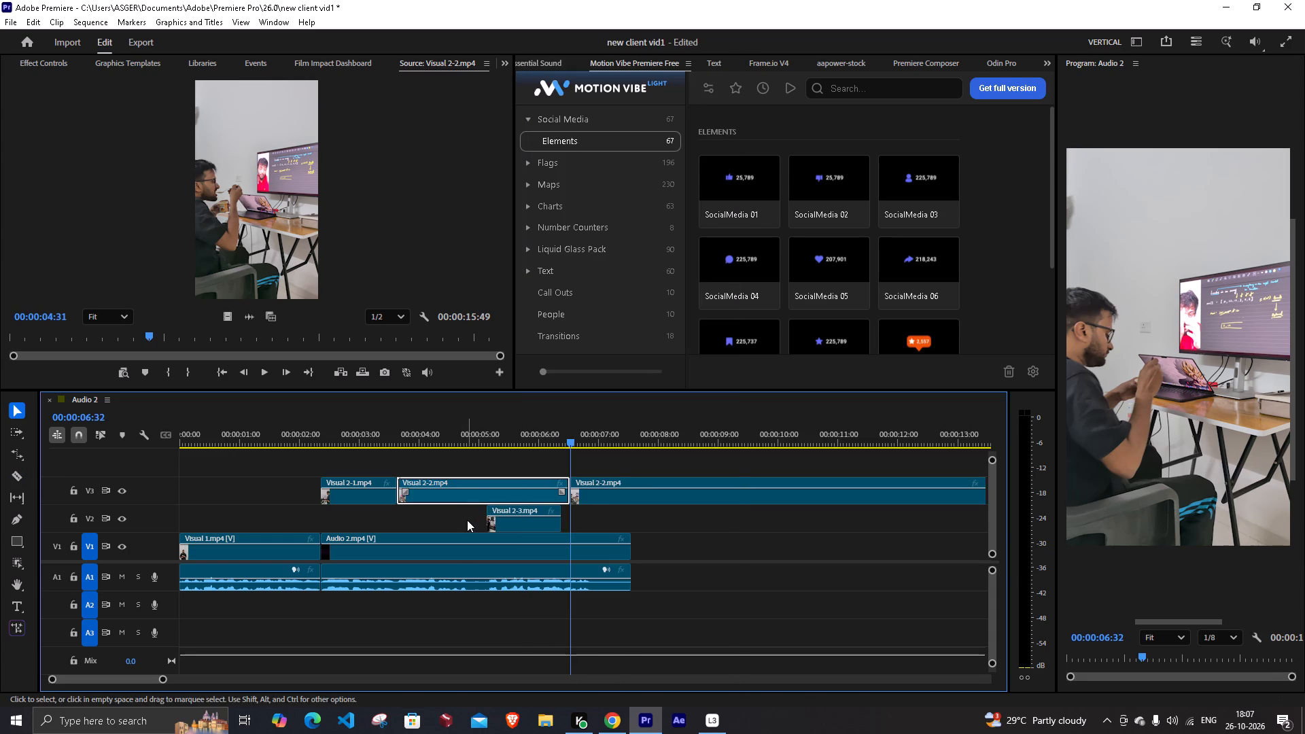
pyautogui.click(473, 486)
pyautogui.press('BackSpace')
# Move the remaining Visual 2-2.mp4 segment on V3 directly against the end of Visual 2-1.mp4.
pyautogui.moveTo(603, 482); pyautogui.dragTo(447, 486)
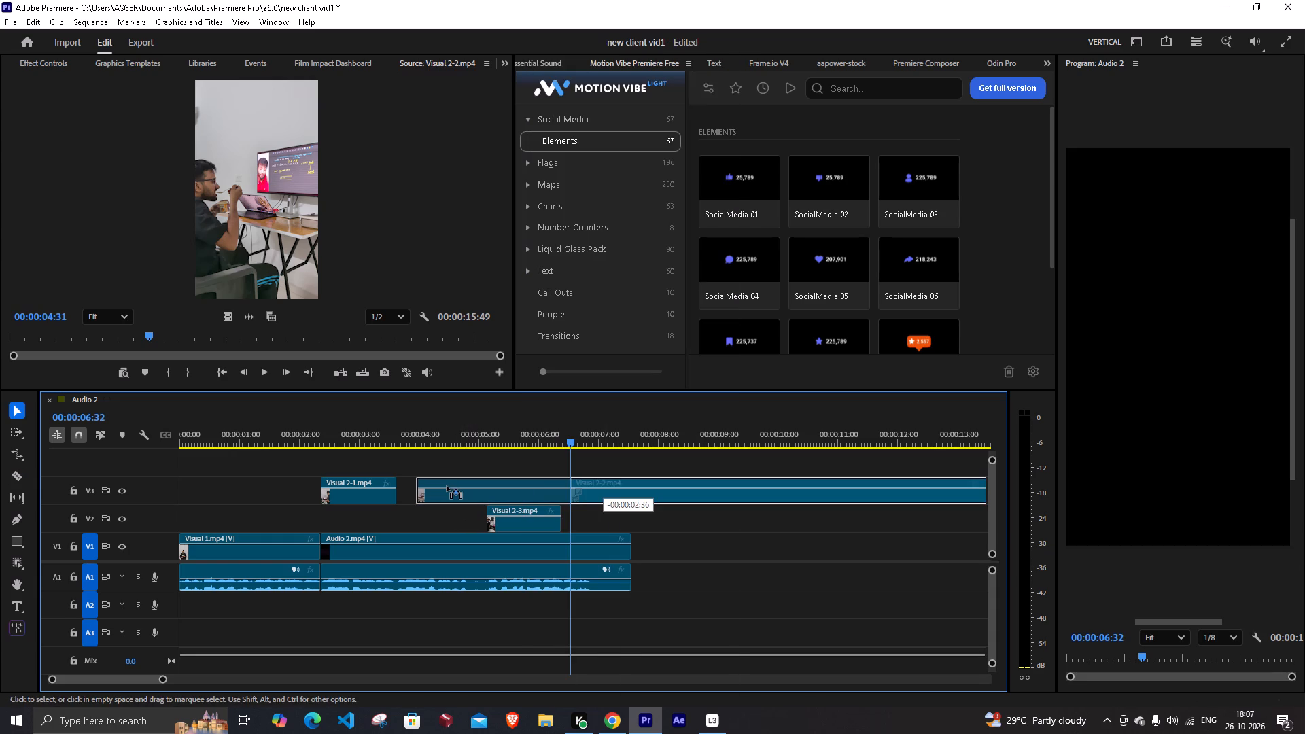
pyautogui.moveTo(447, 486); pyautogui.dragTo(436, 487)
# Play Visual 2-2.mp4 against the voice, cut it at 00:00:05:07 on V3 and delete the part after the cut.
pyautogui.moveTo(574, 422); pyautogui.dragTo(311, 485)
pyautogui.press('space')
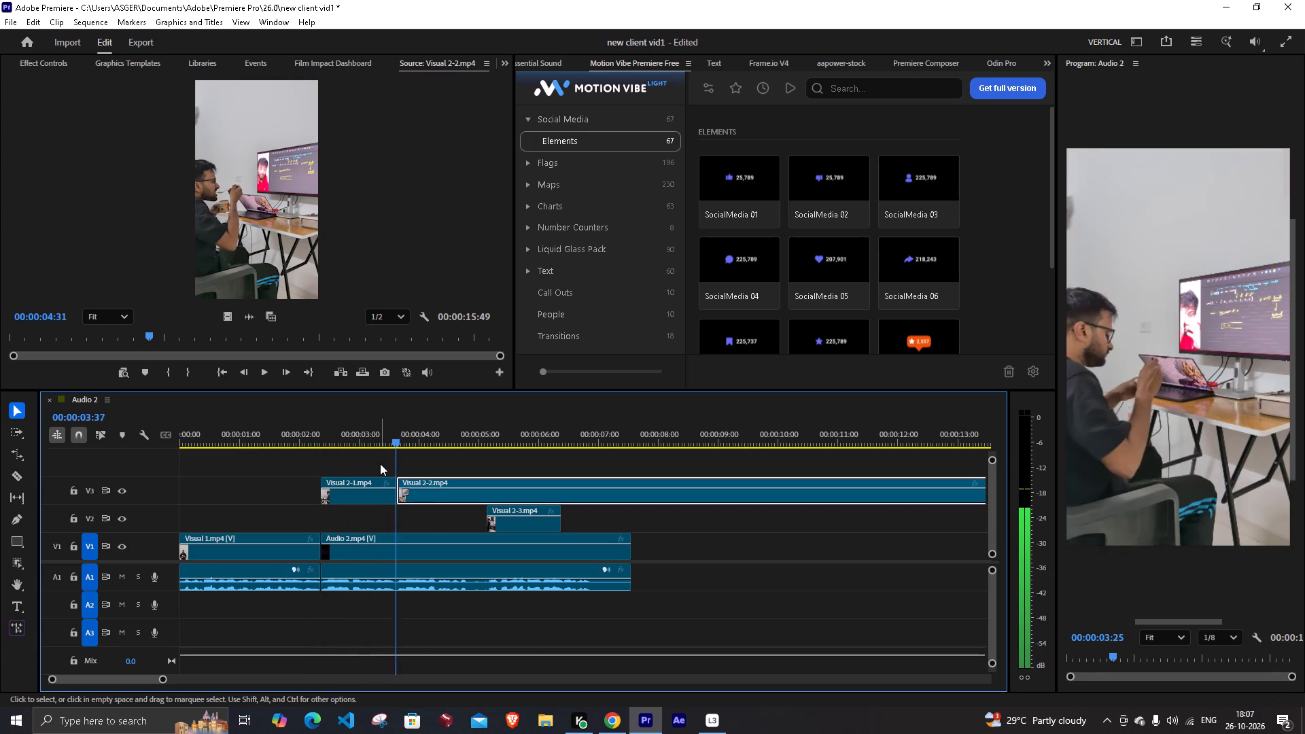
pyautogui.press('space')
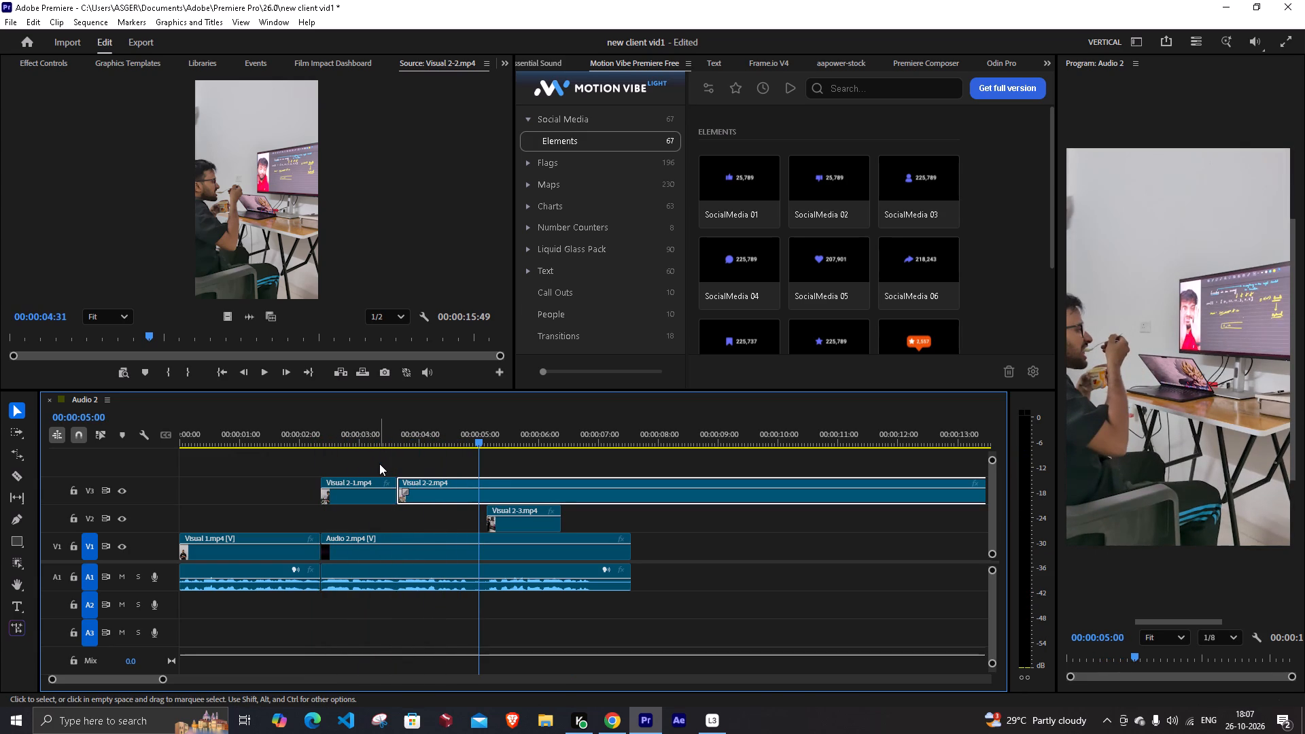
pyautogui.press('space')
pyautogui.moveTo(522, 437); pyautogui.dragTo(476, 442)
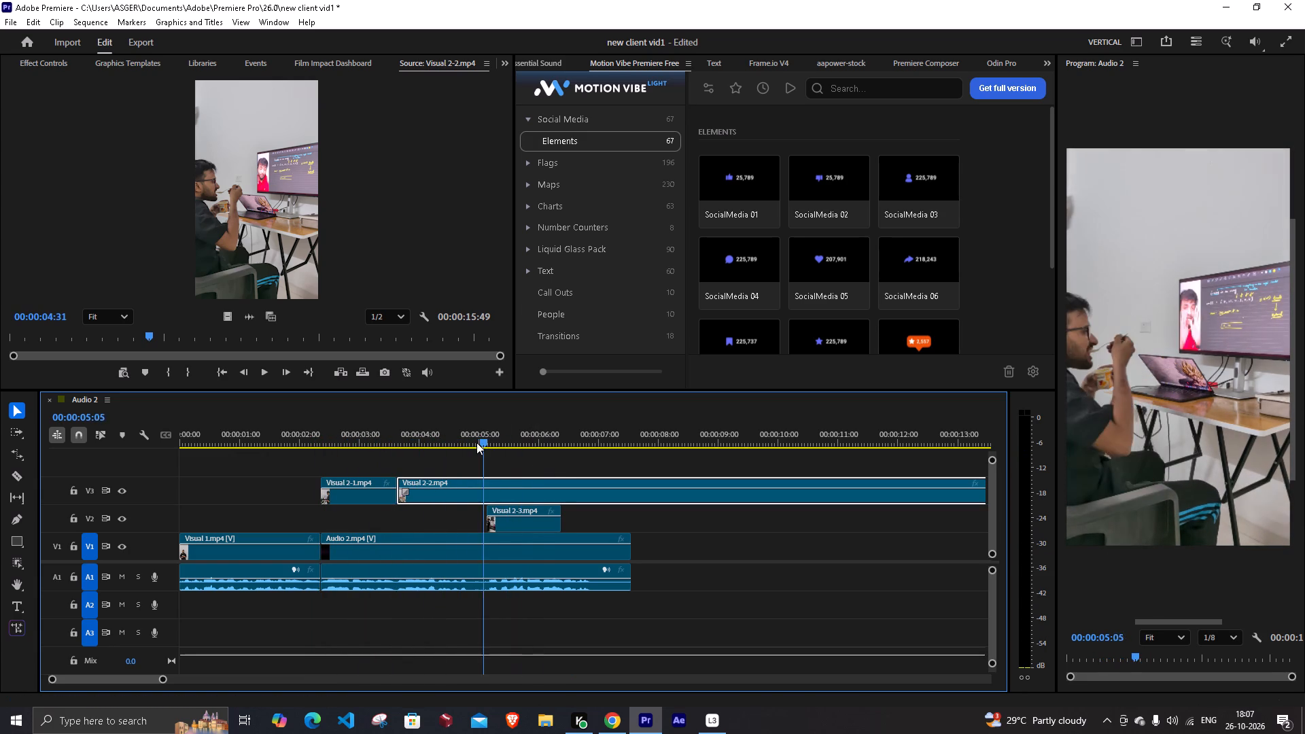
pyautogui.moveTo(476, 442); pyautogui.dragTo(478, 455)
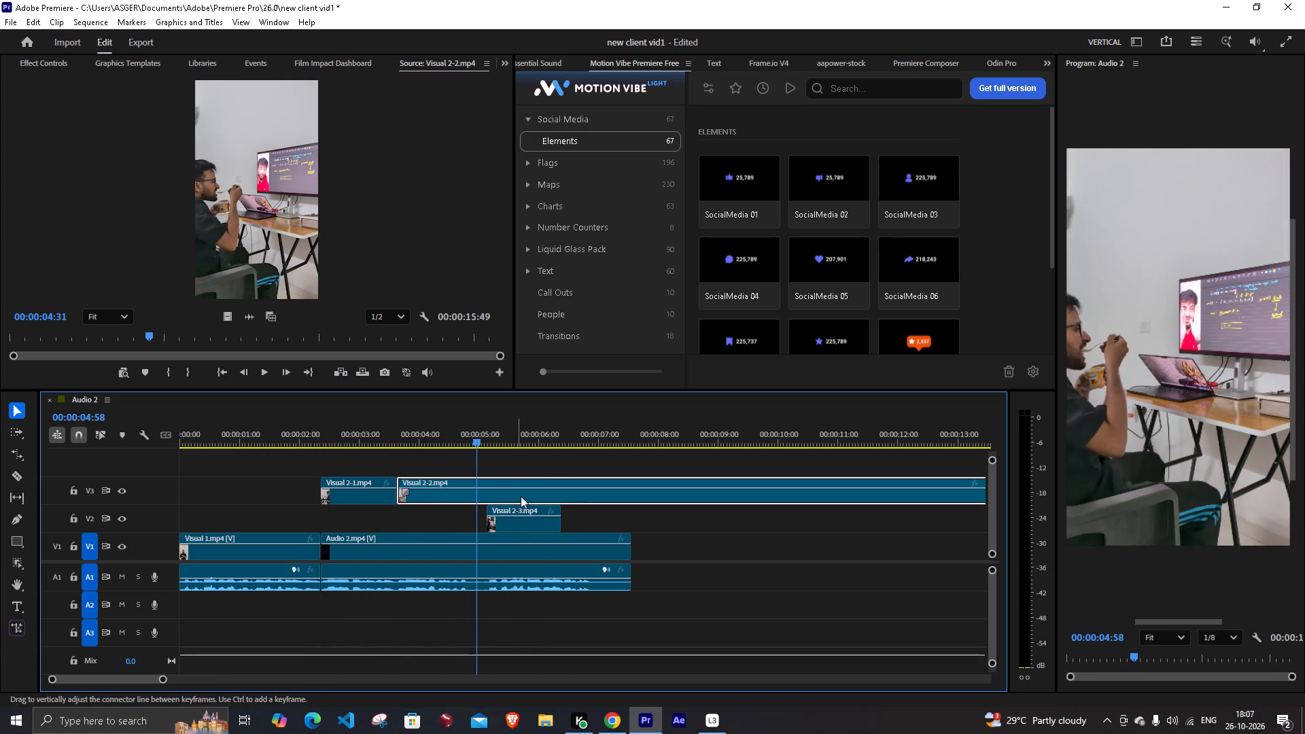
pyautogui.press('space')
pyautogui.press('space')
pyautogui.moveTo(539, 427); pyautogui.dragTo(485, 458)
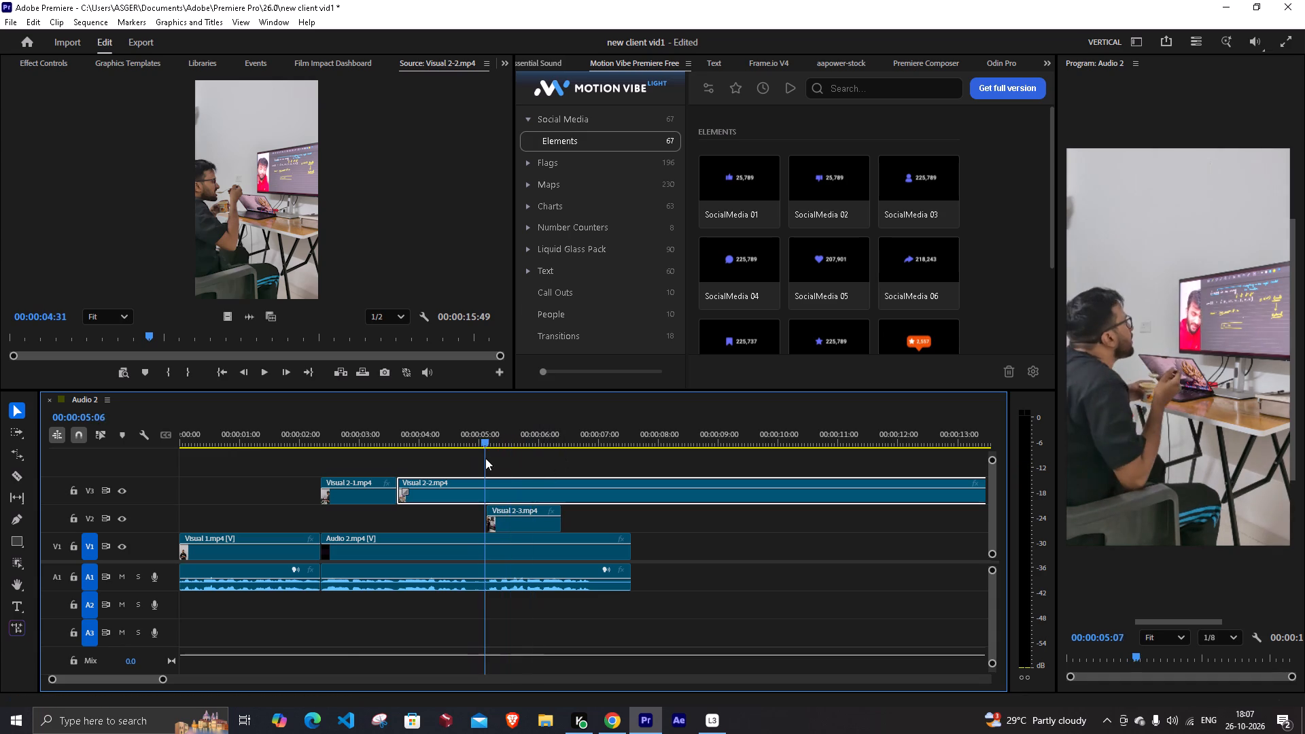
pyautogui.moveTo(485, 458); pyautogui.dragTo(487, 462)
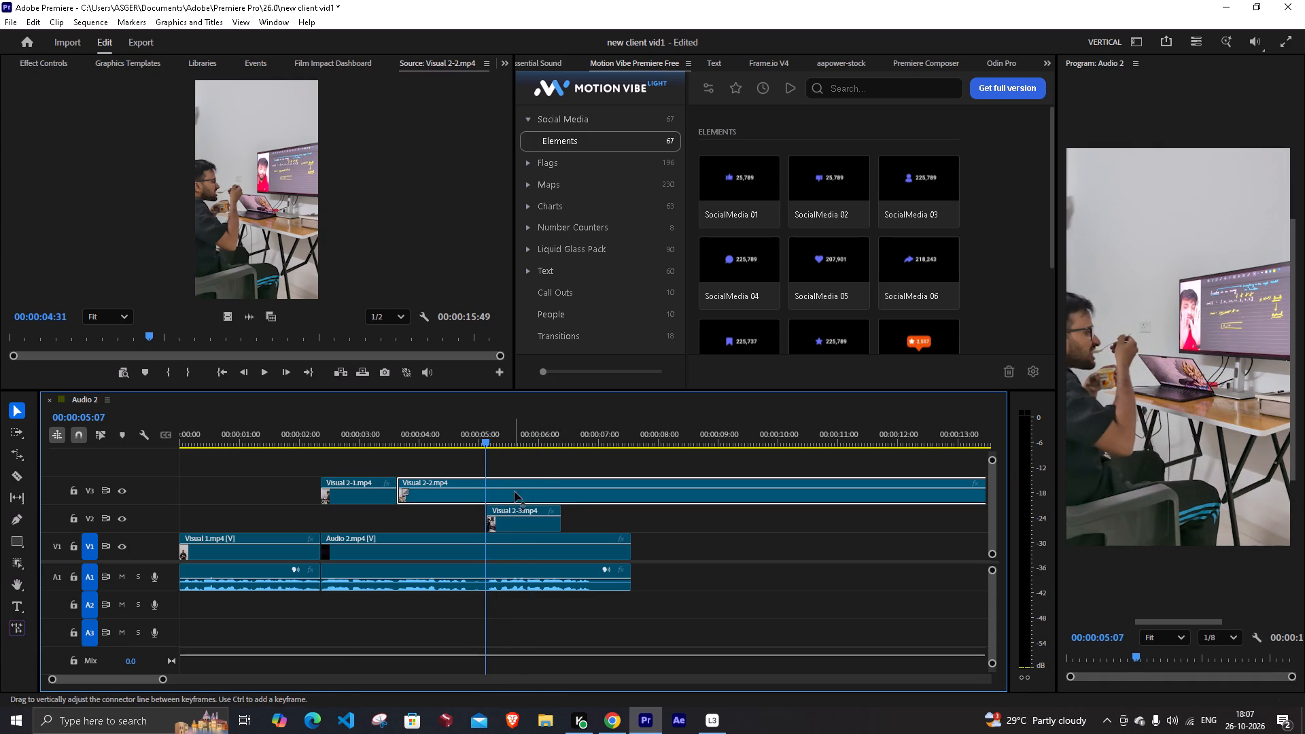
pyautogui.press('c')
pyautogui.click(487, 478)
pyautogui.press('v')
pyautogui.click(527, 482)
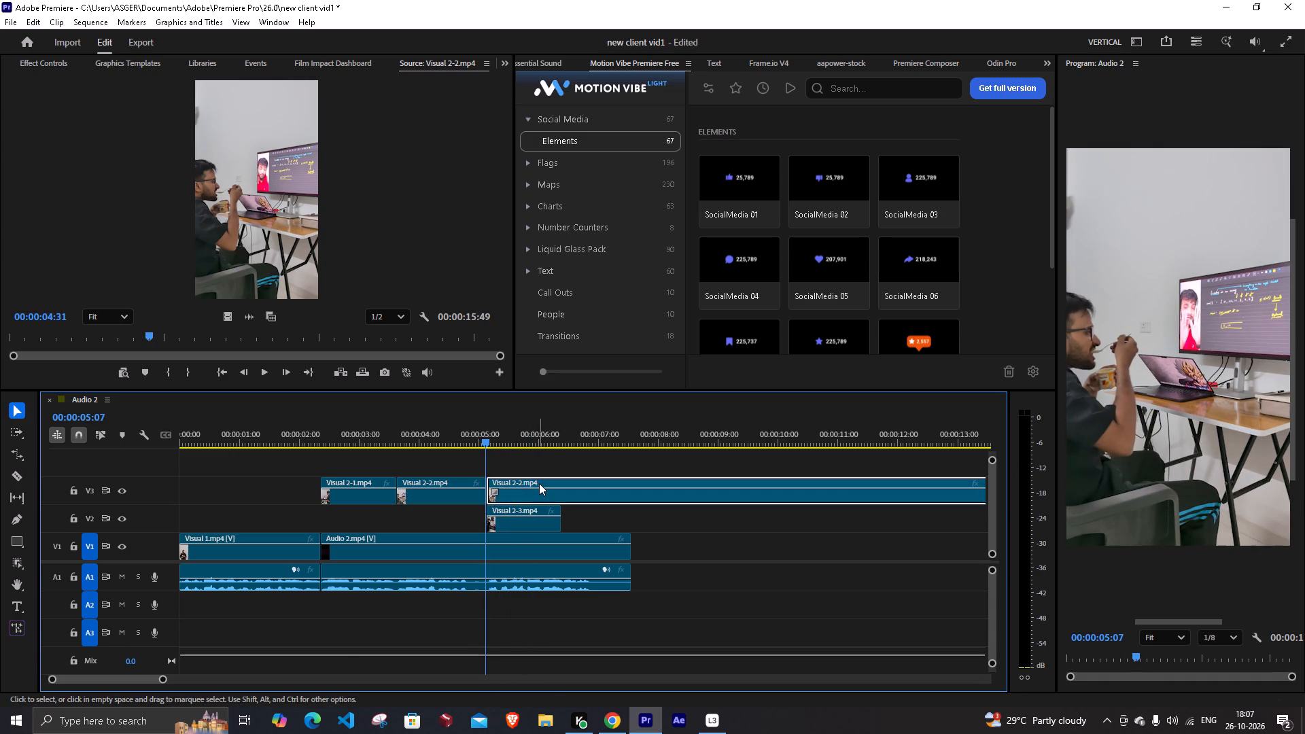
pyautogui.press('BackSpace')
# Move Visual 2-3.mp4 from V2 up to V3, directly after Visual 2-2.mp4.
pyautogui.moveTo(521, 508); pyautogui.dragTo(515, 492)
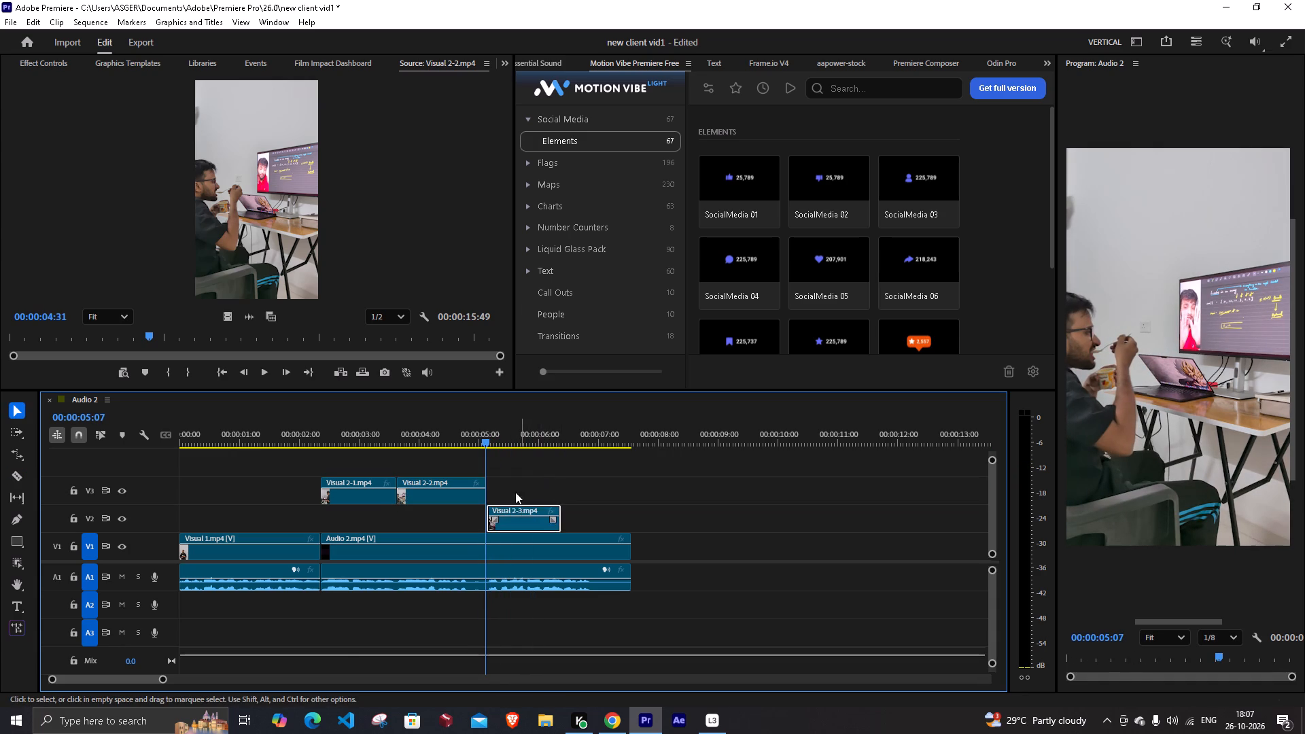
pyautogui.moveTo(515, 492); pyautogui.dragTo(517, 491)
# Delete only the video part of Audio 2.mp4 from V1.
pyautogui.moveTo(598, 513); pyautogui.dragTo(592, 513)
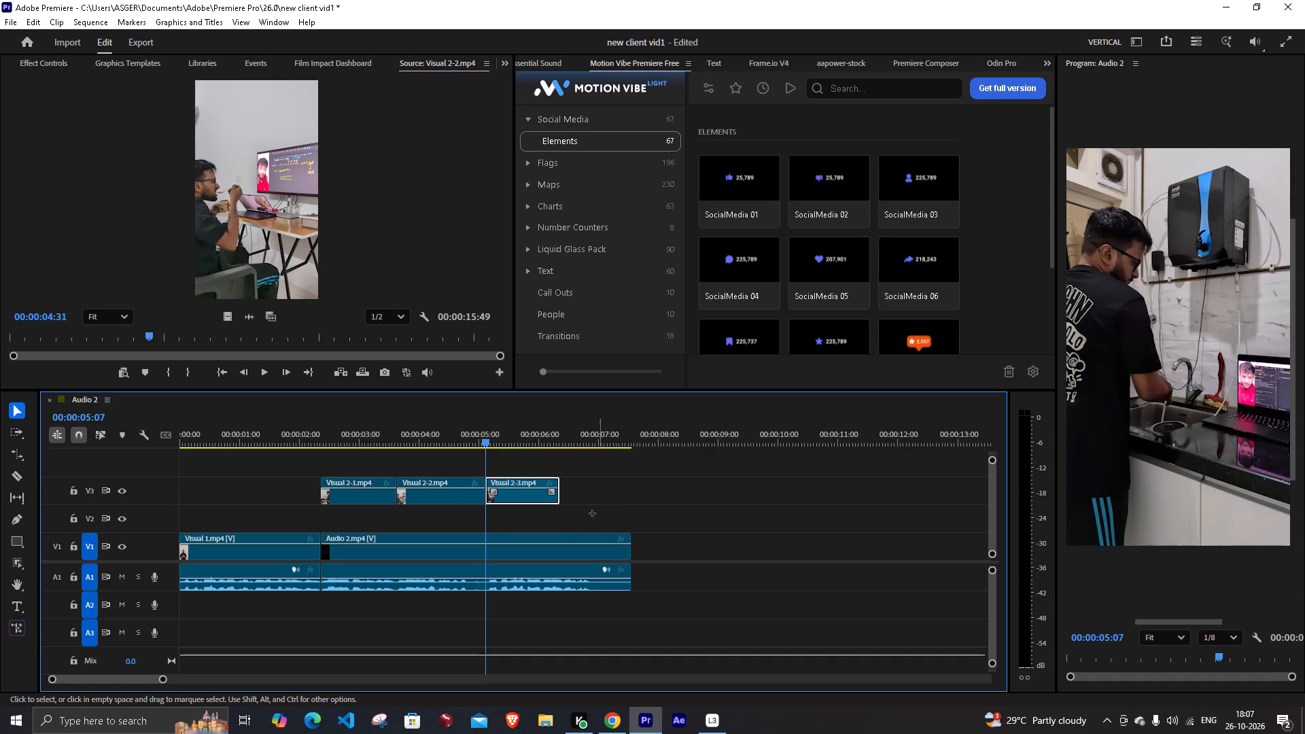
pyautogui.moveTo(592, 513); pyautogui.dragTo(328, 484)
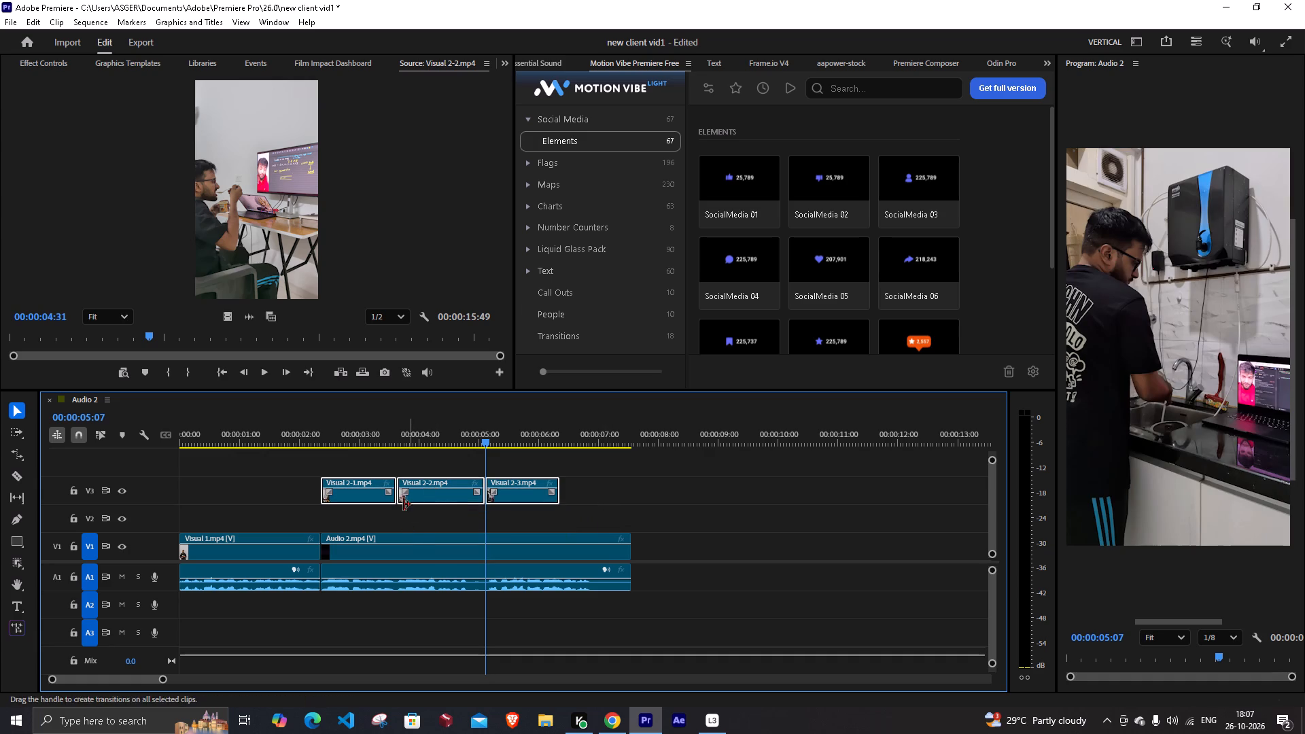
pyautogui.click(415, 536)
pyautogui.press('BackSpace')
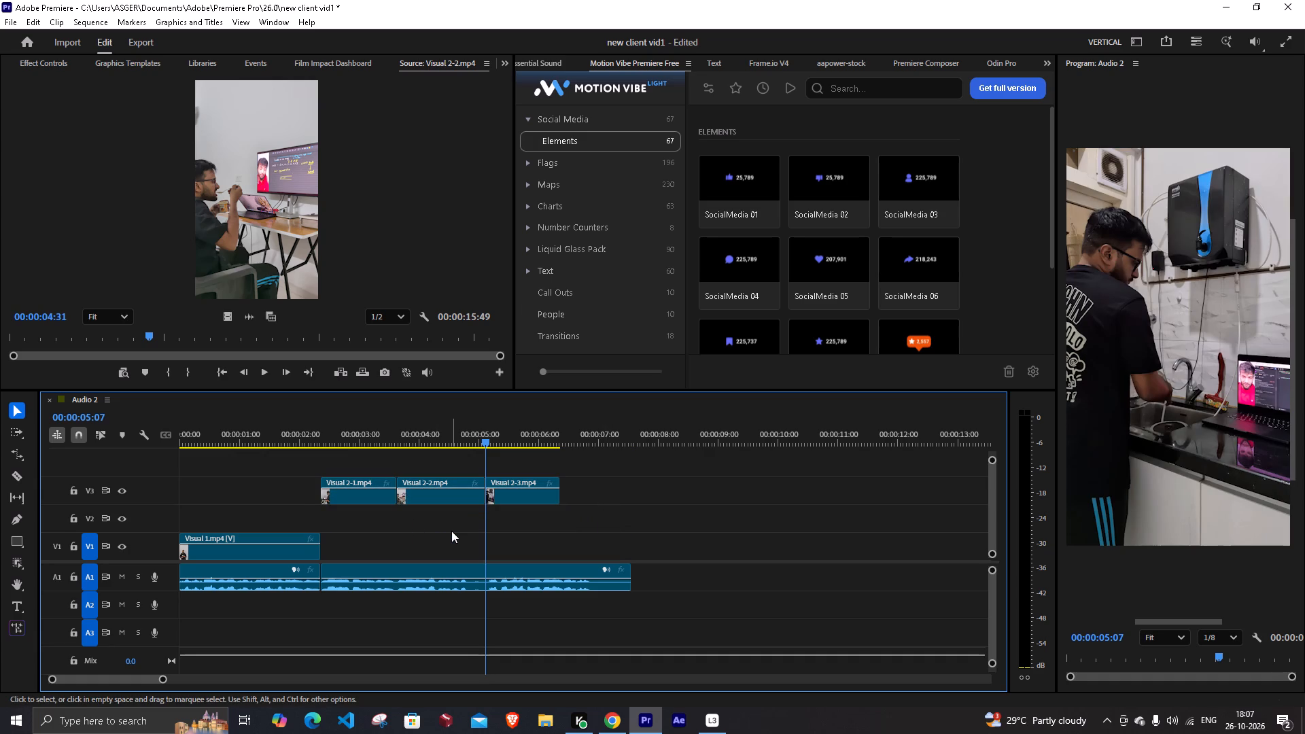
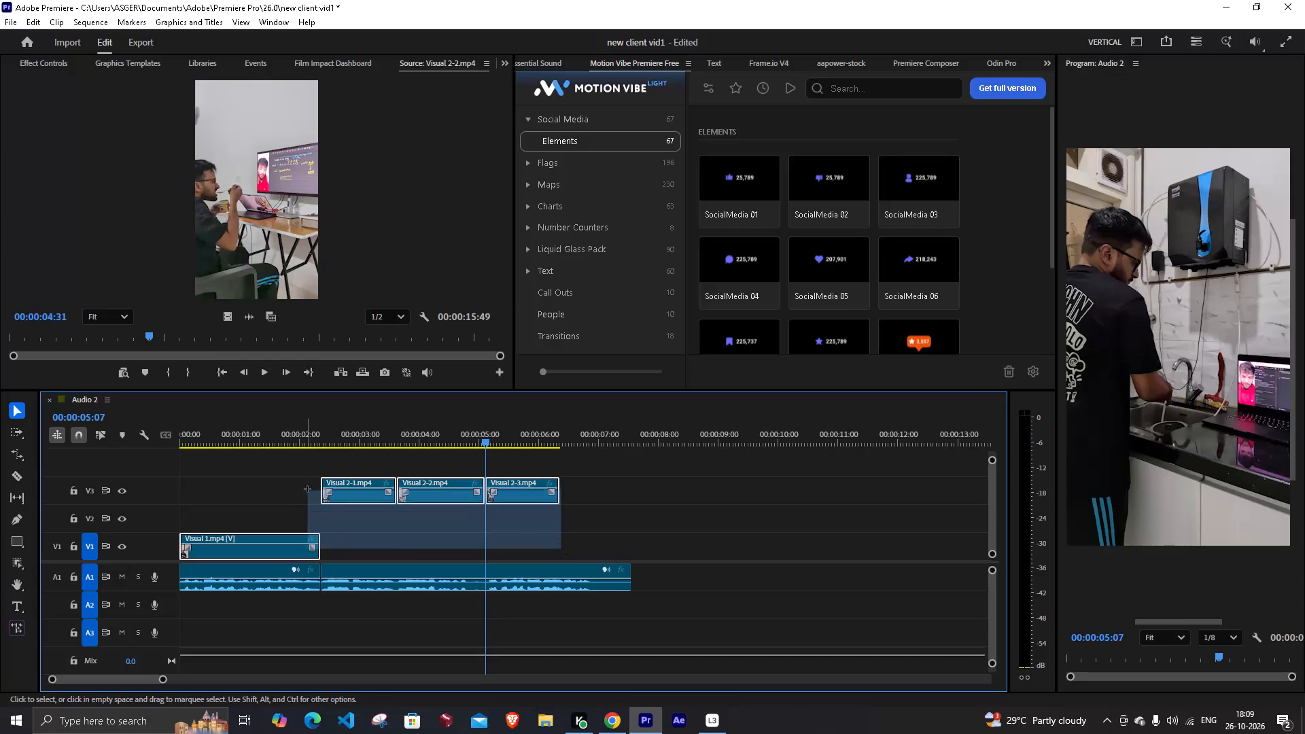
# Move Visual 2-1.mp4, Visual 2-2.mp4 and Visual 2-3.mp4 together from V3 down to V1, directly after Visual 1.mp4.
pyautogui.click(296, 461)
pyautogui.moveTo(349, 464); pyautogui.dragTo(536, 483)
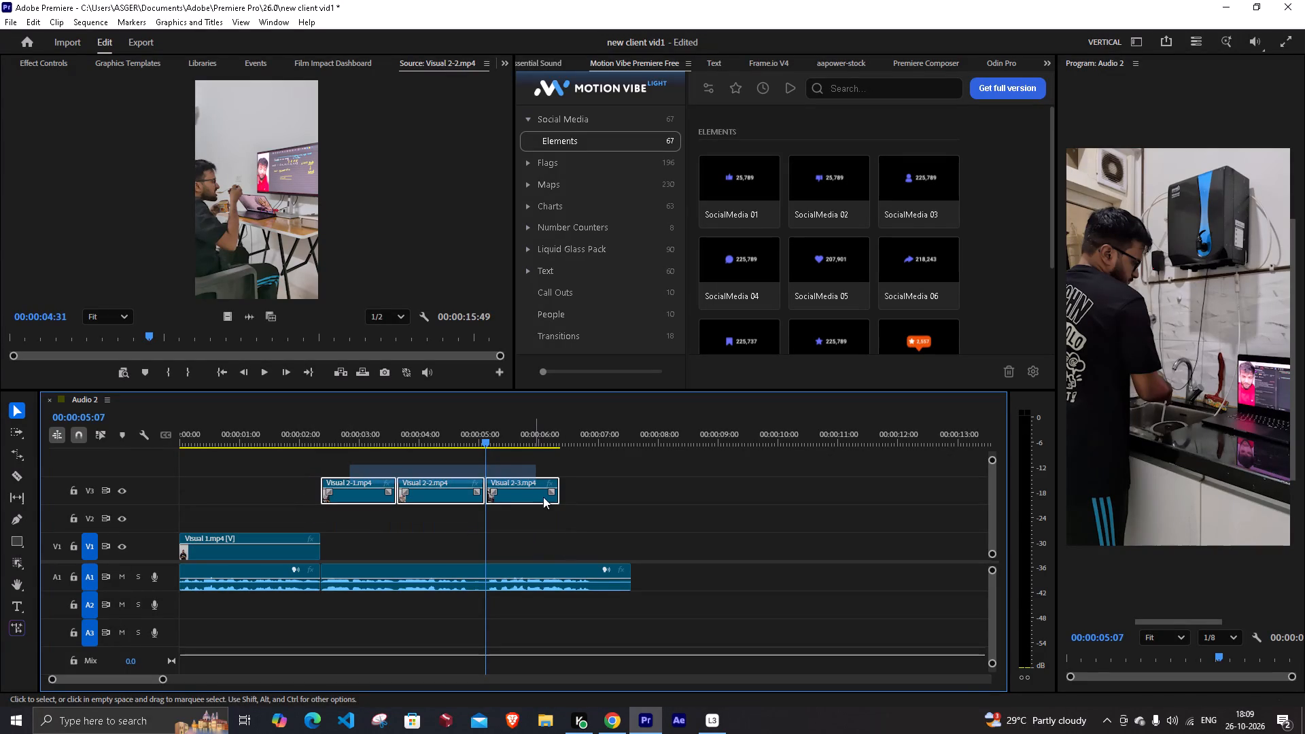
pyautogui.moveTo(510, 483); pyautogui.dragTo(512, 539)
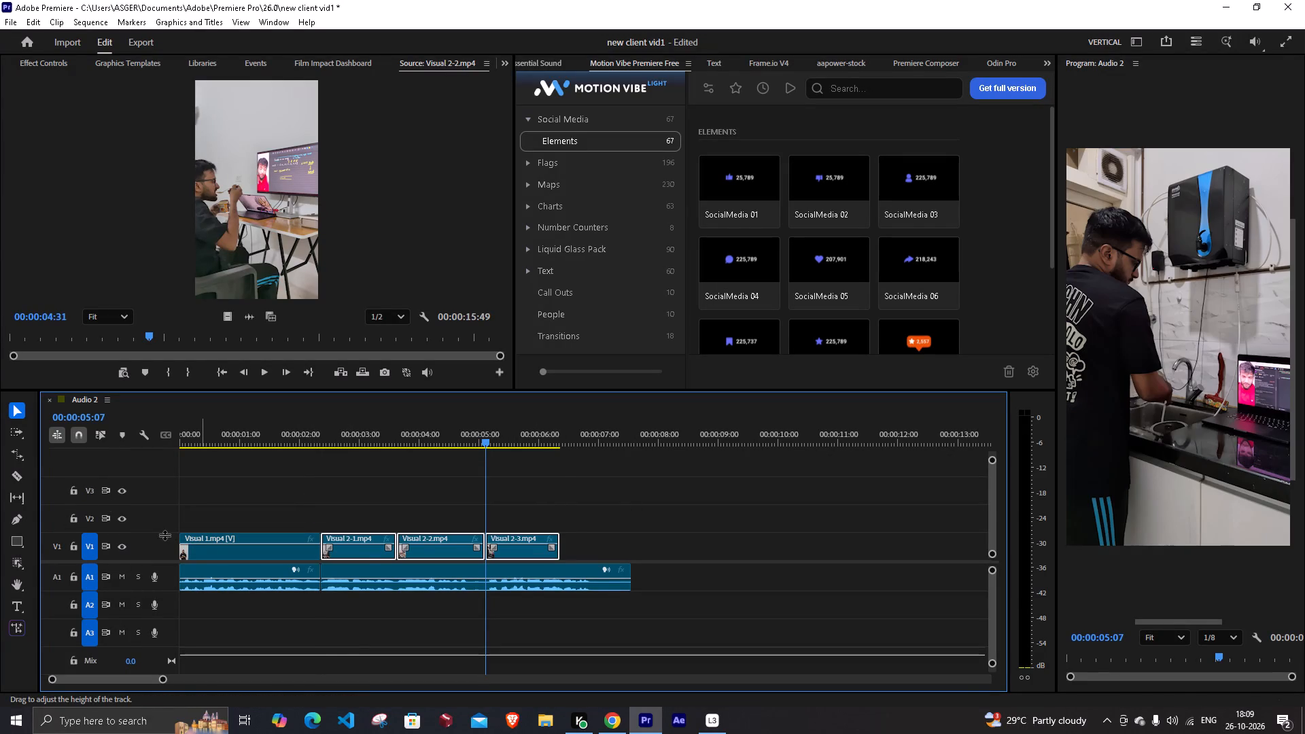
# Reduce the heights of tracks V1 and A1 in the timeline.
pyautogui.moveTo(164, 535); pyautogui.dragTo(169, 546)
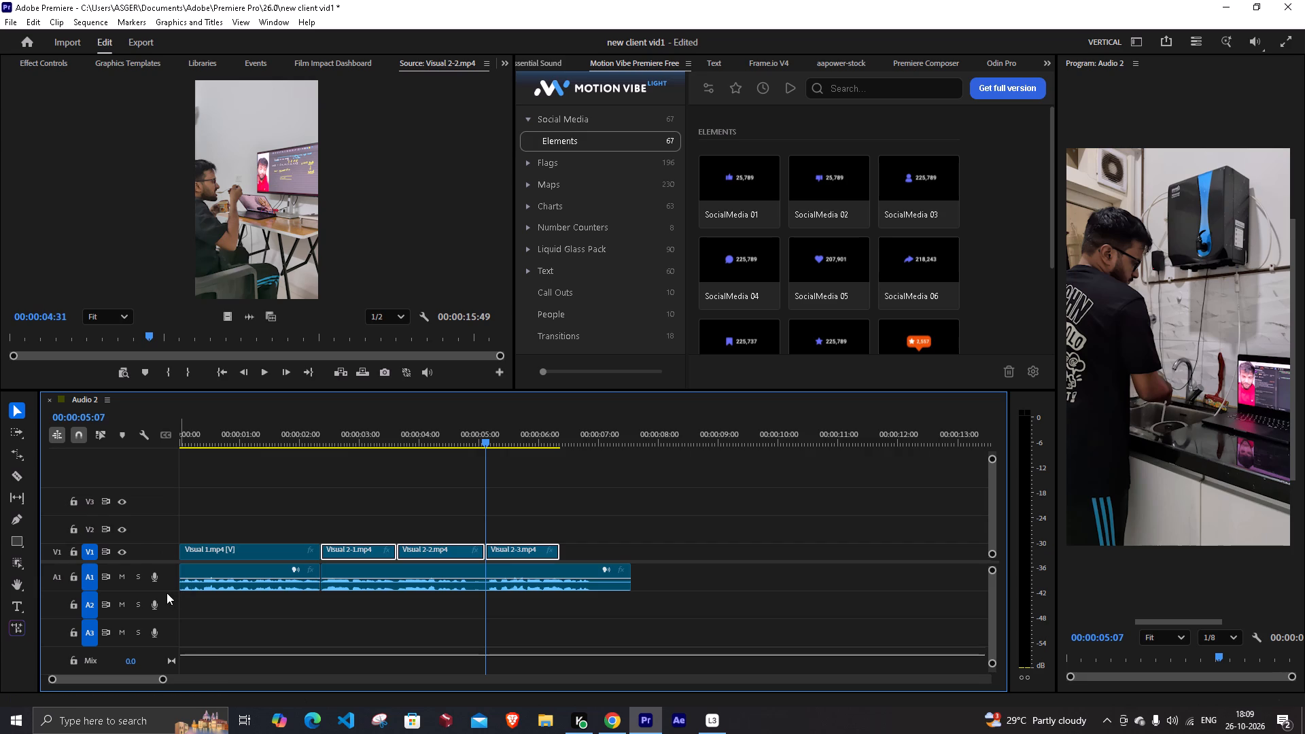
pyautogui.moveTo(165, 589); pyautogui.dragTo(165, 580)
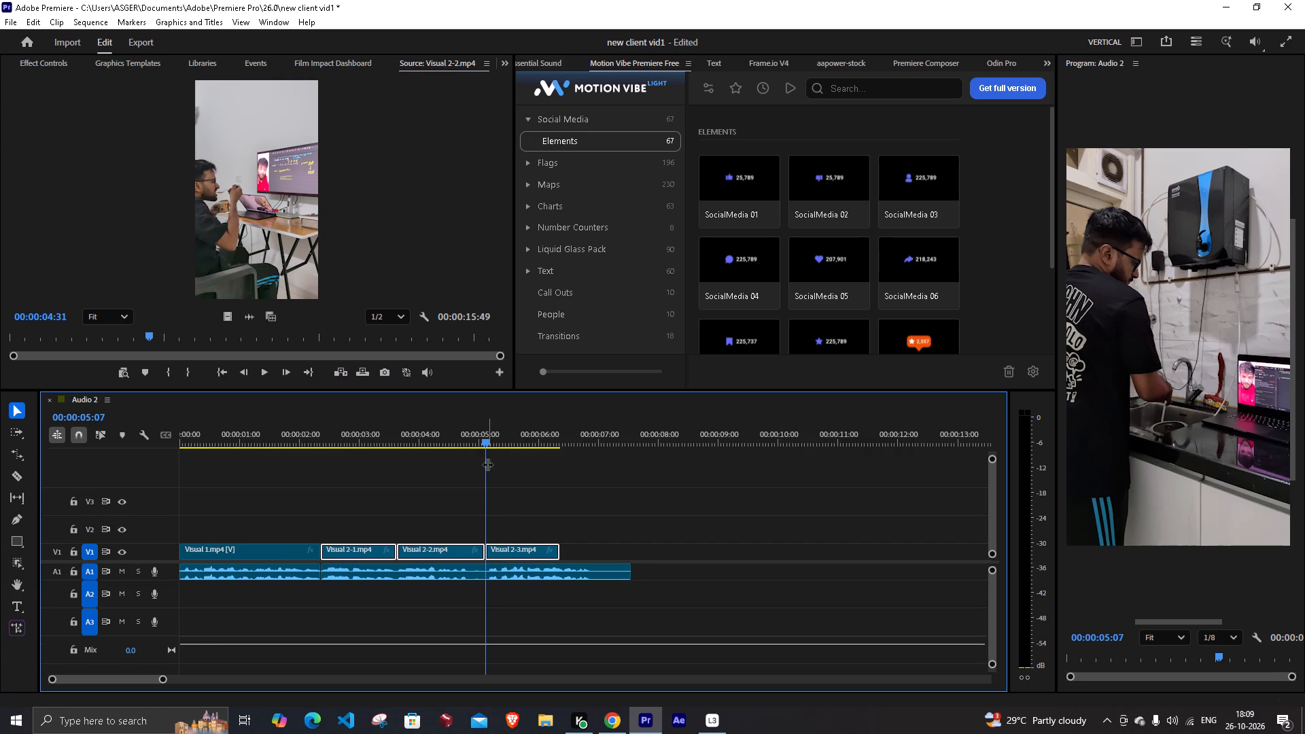
# Play the sequence from 00:00:05:07 to check Visual 2-3.mp4 against the end of the voice.
pyautogui.press('space')
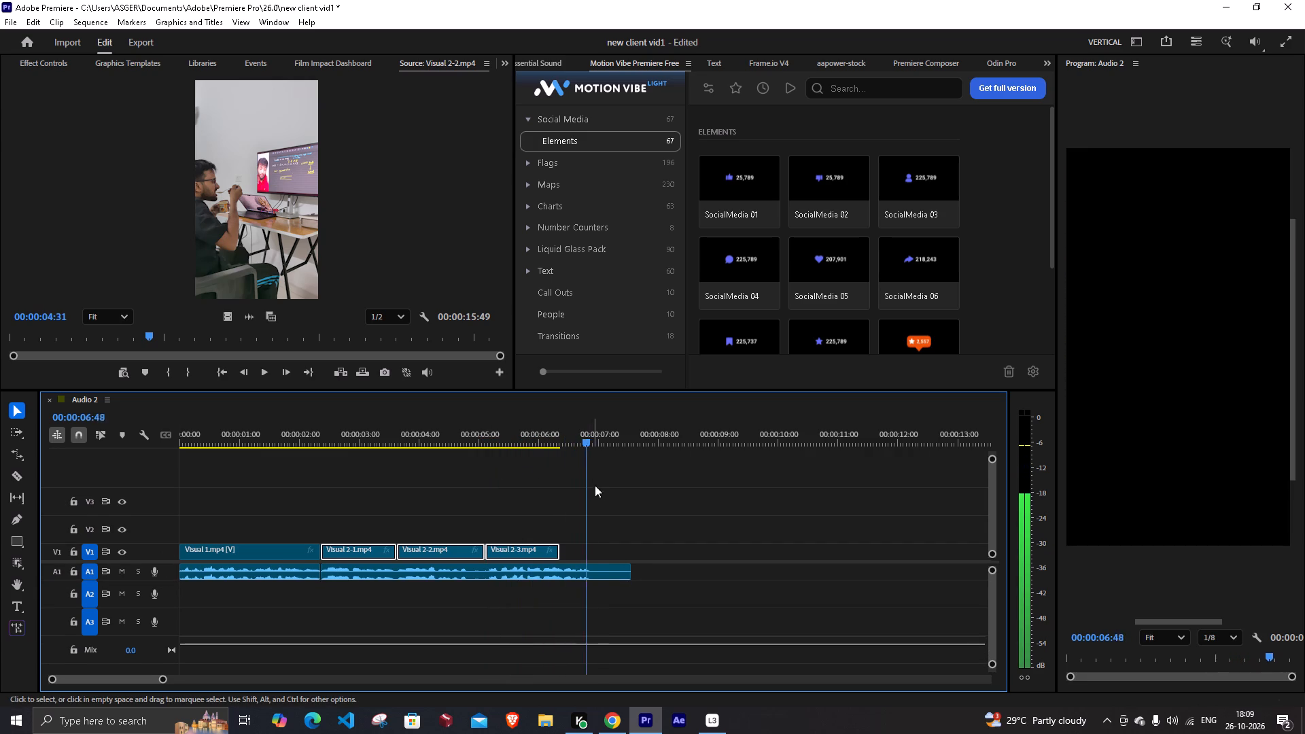
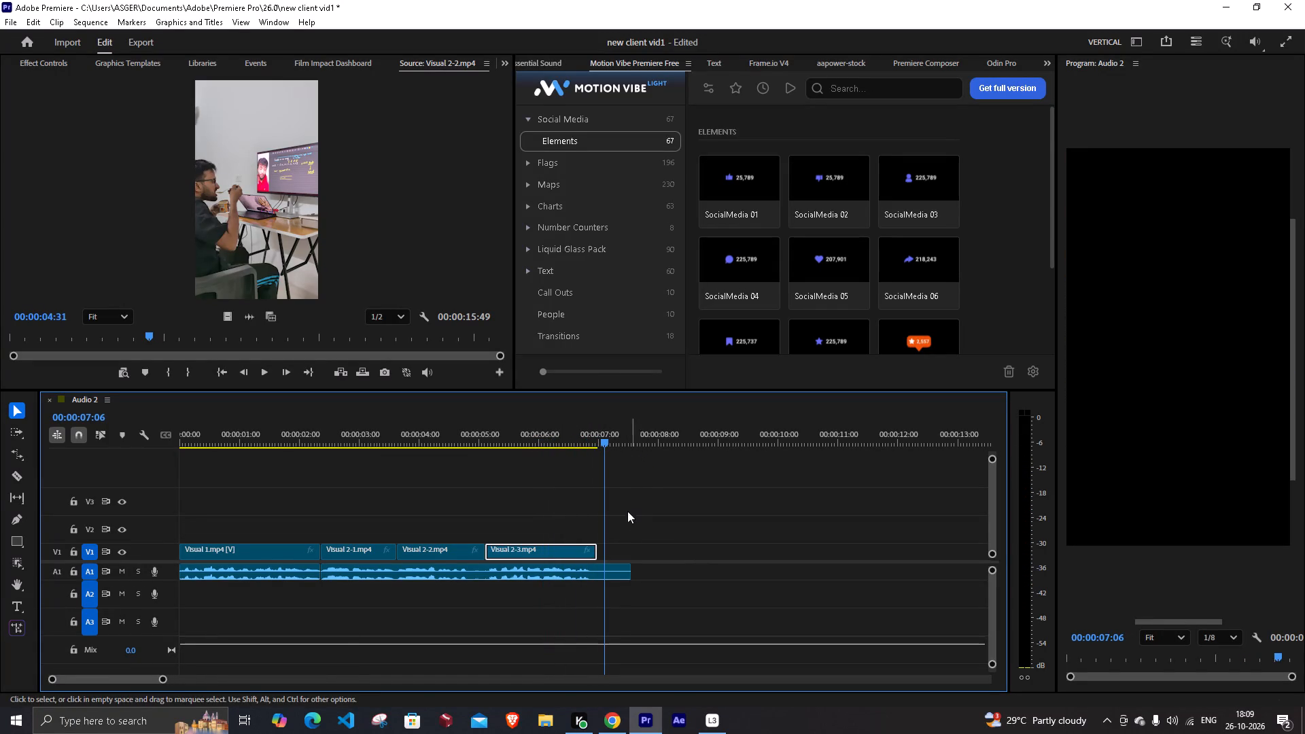
# Split the voice clip on A1 at the end of Visual 2-3.mp4, at 00:00:06:59, and delete the leftover tail.
pyautogui.moveTo(610, 436); pyautogui.dragTo(572, 455)
pyautogui.press('space')
pyautogui.press('space')
pyautogui.click(605, 440)
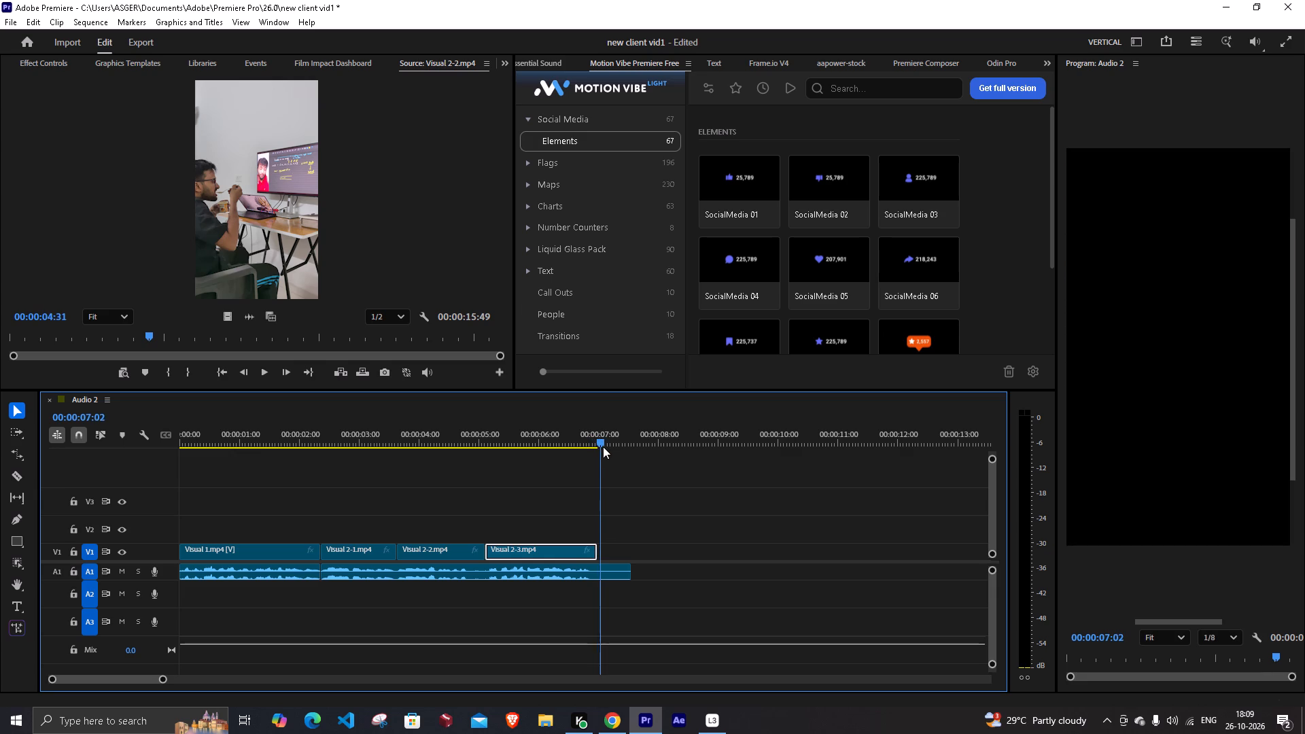
pyautogui.click(608, 578)
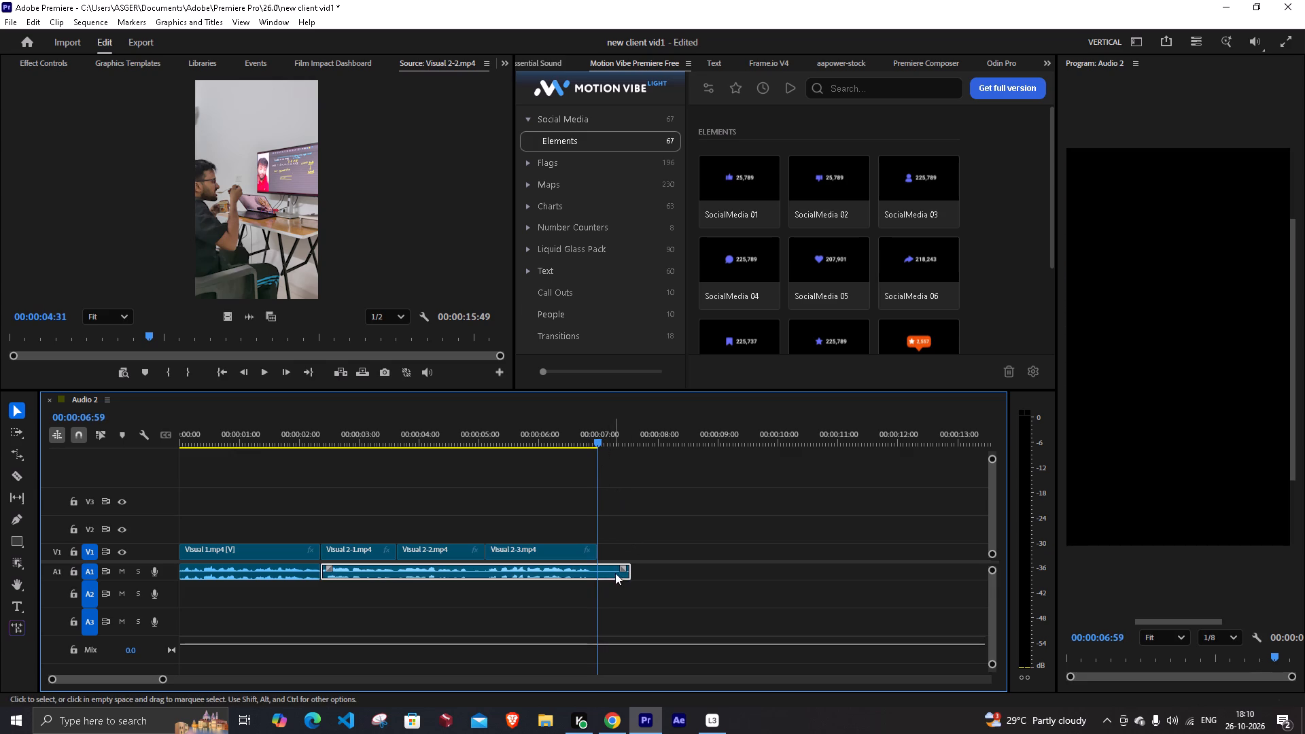
pyautogui.press('c')
pyautogui.click(603, 563)
pyautogui.press('v')
pyautogui.click(614, 569)
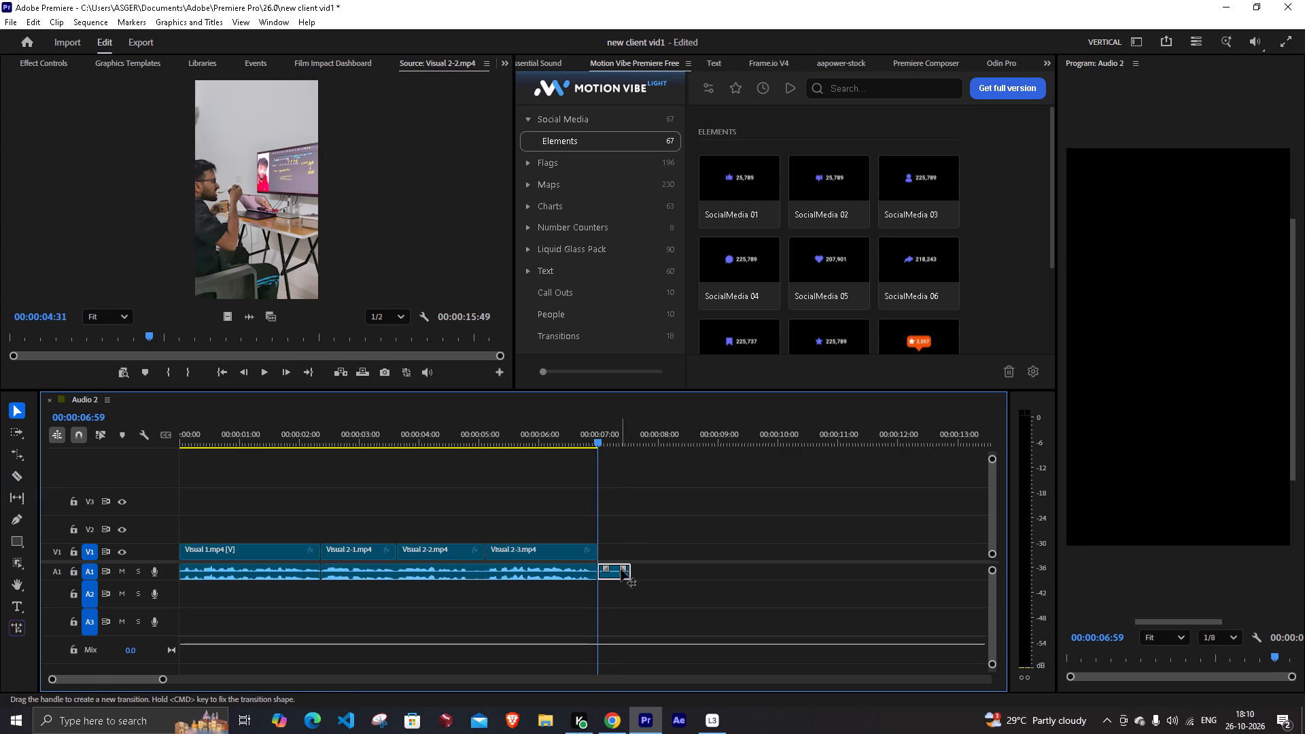
pyautogui.press('BackSpace')
# Find the pause before Visual 2-3.mp4 and split Visual 2-2.mp4 and the voice at 00:00:04:54, plus the voice where Visual 2-3.mp4 starts.
pyautogui.moveTo(507, 434); pyautogui.dragTo(473, 492)
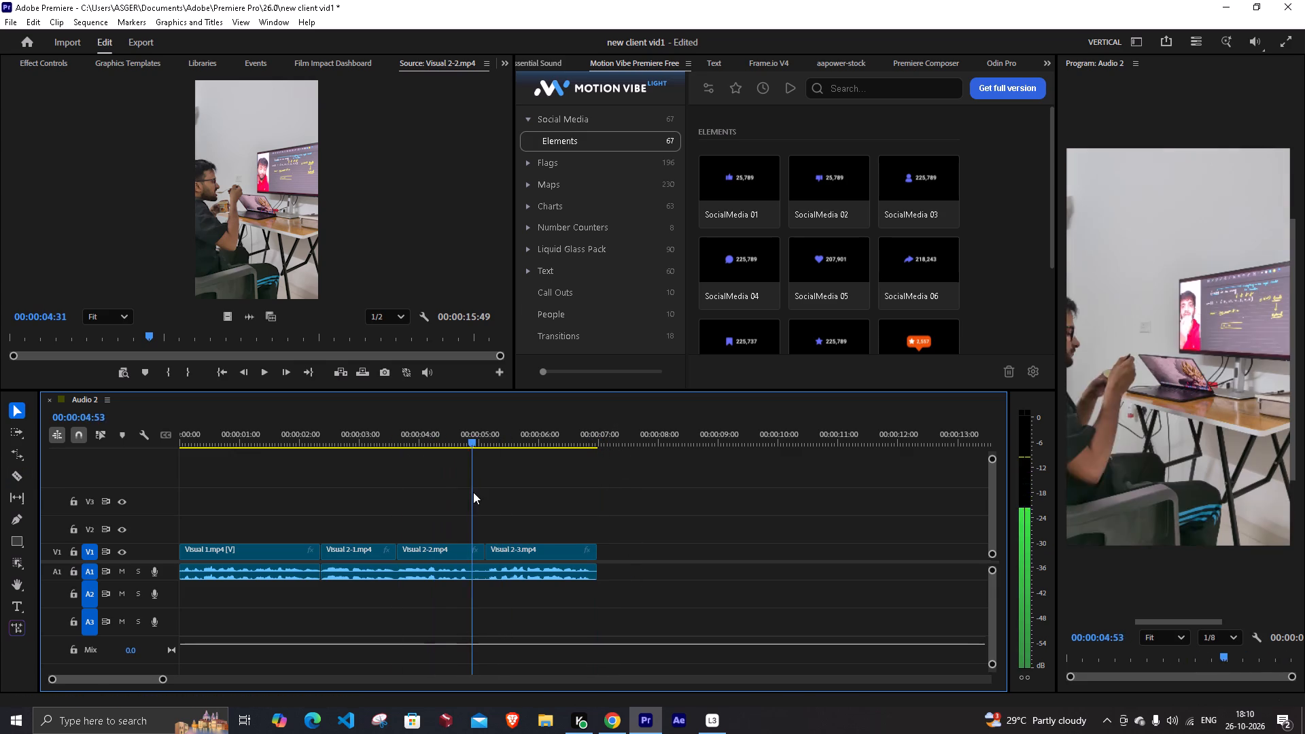
pyautogui.moveTo(473, 492); pyautogui.dragTo(466, 491)
pyautogui.press('space')
pyautogui.press('space')
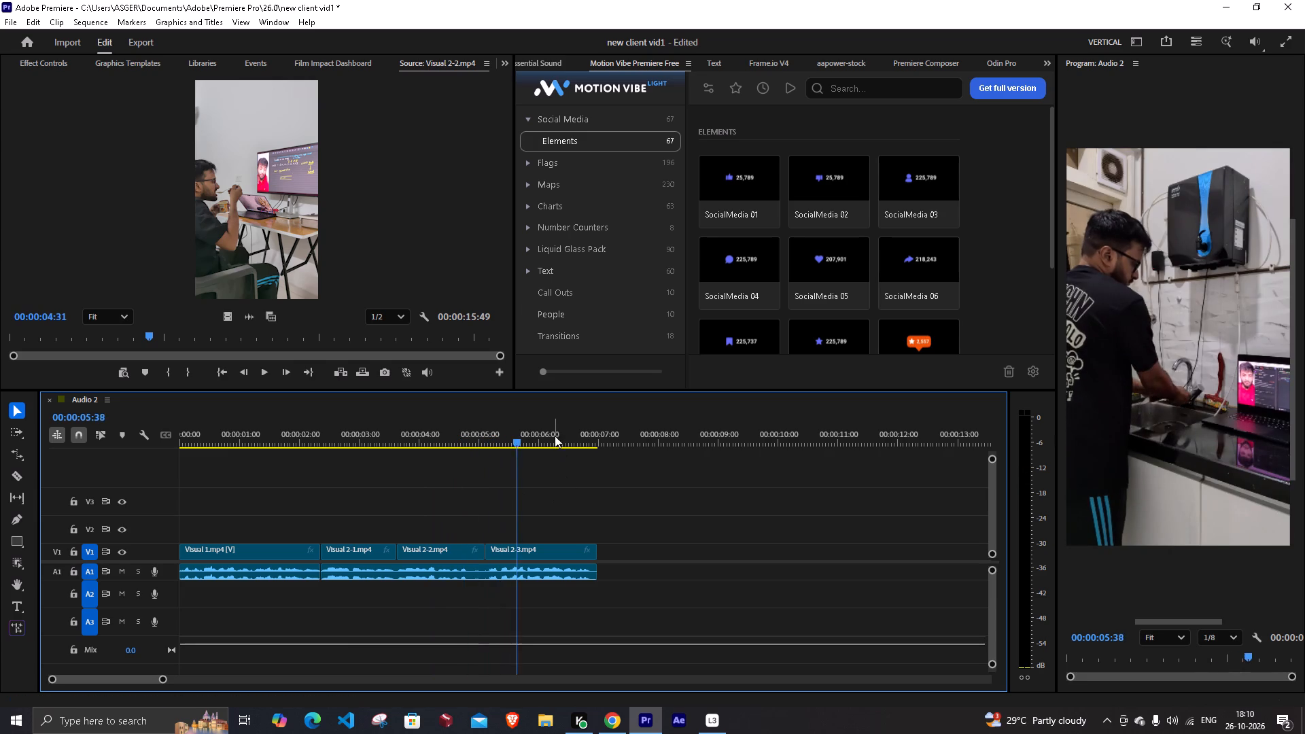
pyautogui.moveTo(514, 433); pyautogui.dragTo(422, 466)
pyautogui.press('space')
pyautogui.press('space')
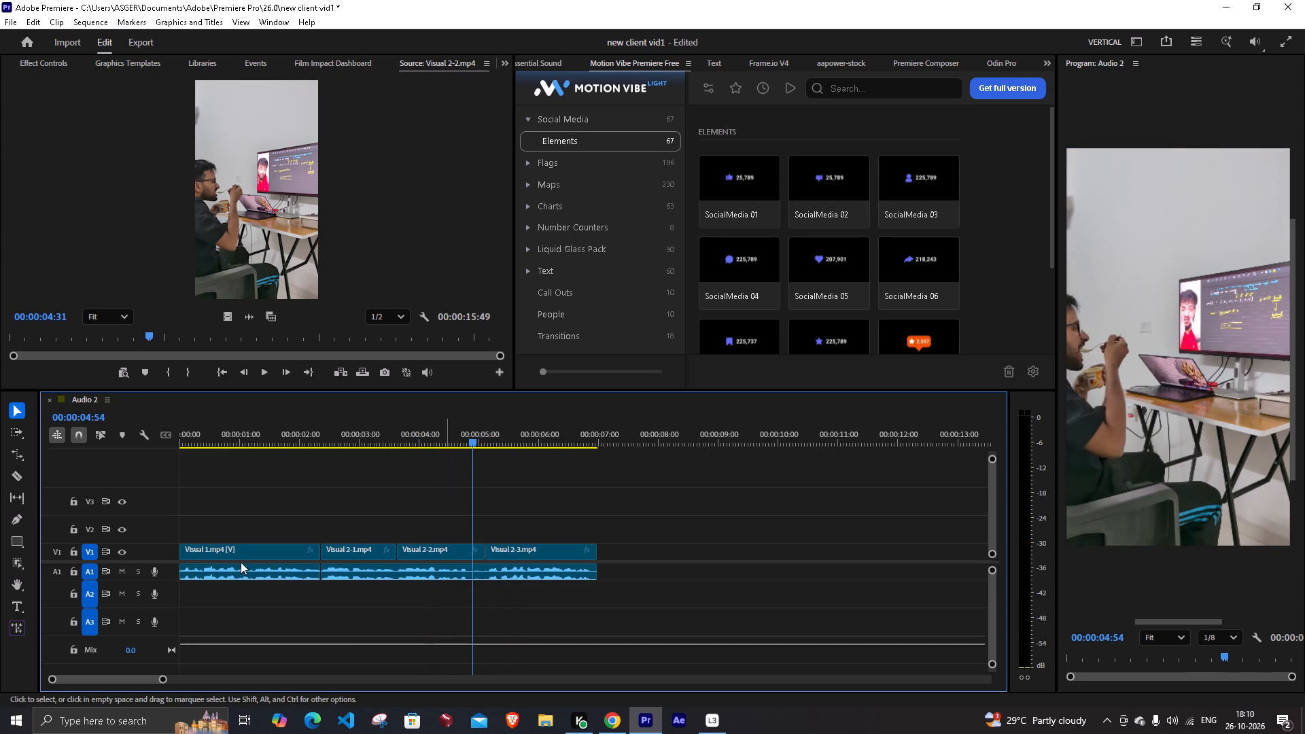
pyautogui.moveTo(166, 680); pyautogui.dragTo(125, 682)
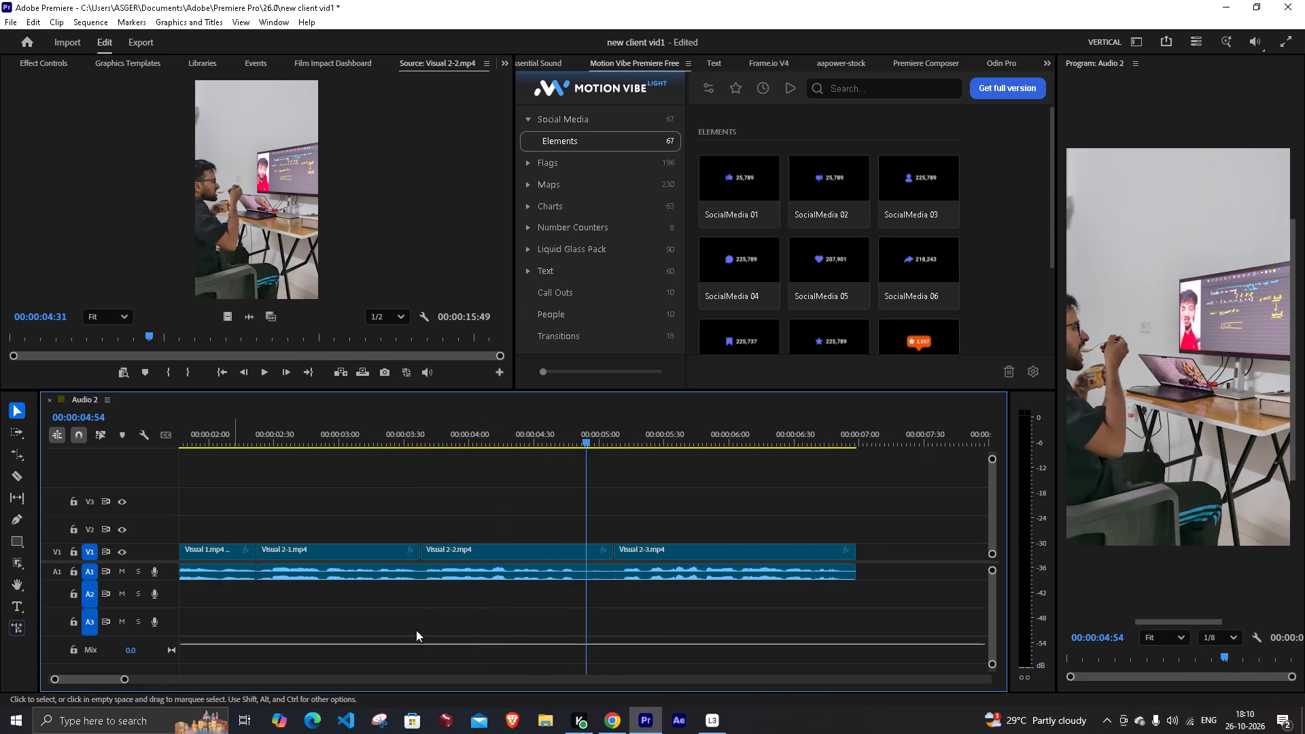
pyautogui.moveTo(556, 504); pyautogui.dragTo(570, 581)
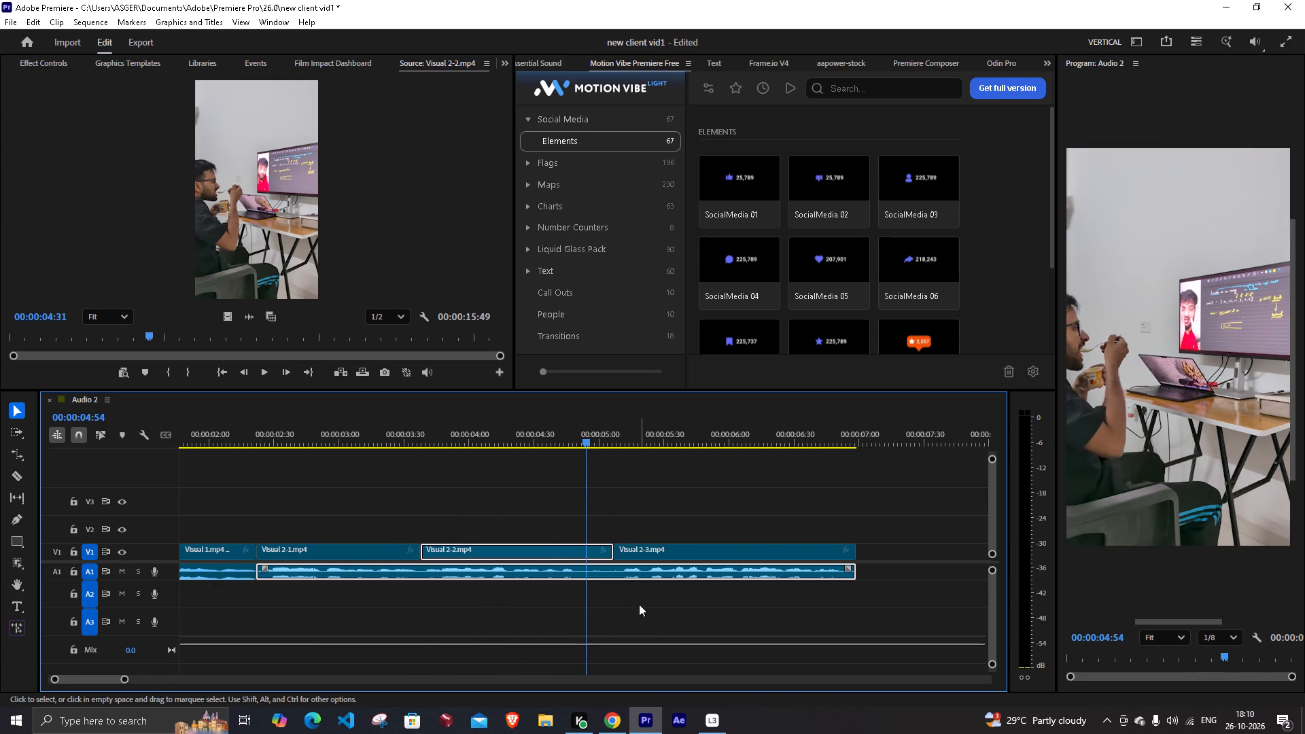
pyautogui.press('c')
pyautogui.keyDown('ctrl'); pyautogui.keyDown('shift'); pyautogui.click(589, 548); pyautogui.keyUp('shift'); pyautogui.keyUp('ctrl')
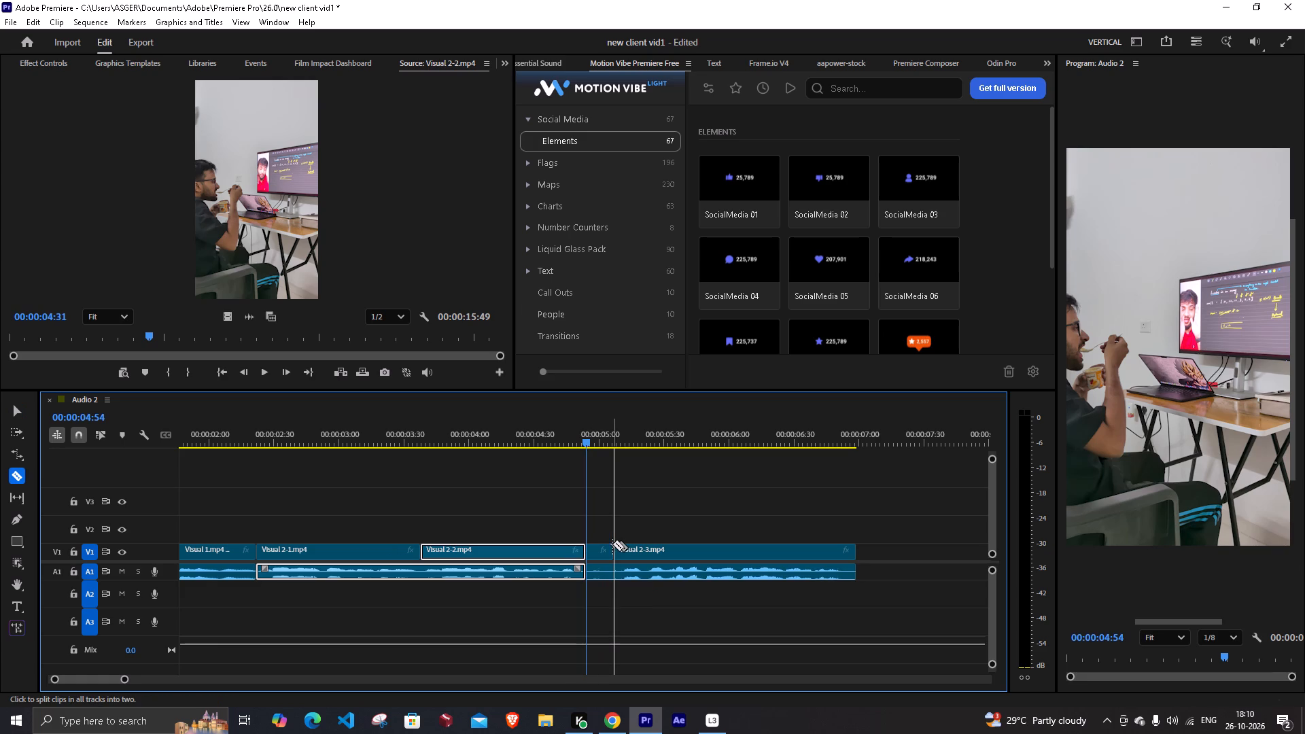
pyautogui.keyDown('ctrl'); pyautogui.keyDown('shift'); pyautogui.click(613, 544); pyautogui.keyUp('shift'); pyautogui.keyUp('ctrl')
# Ripple delete the short video and voice pieces between 00:00:04:54 and the start of Visual 2-3.mp4.
pyautogui.press('v')
pyautogui.moveTo(600, 513); pyautogui.dragTo(587, 587)
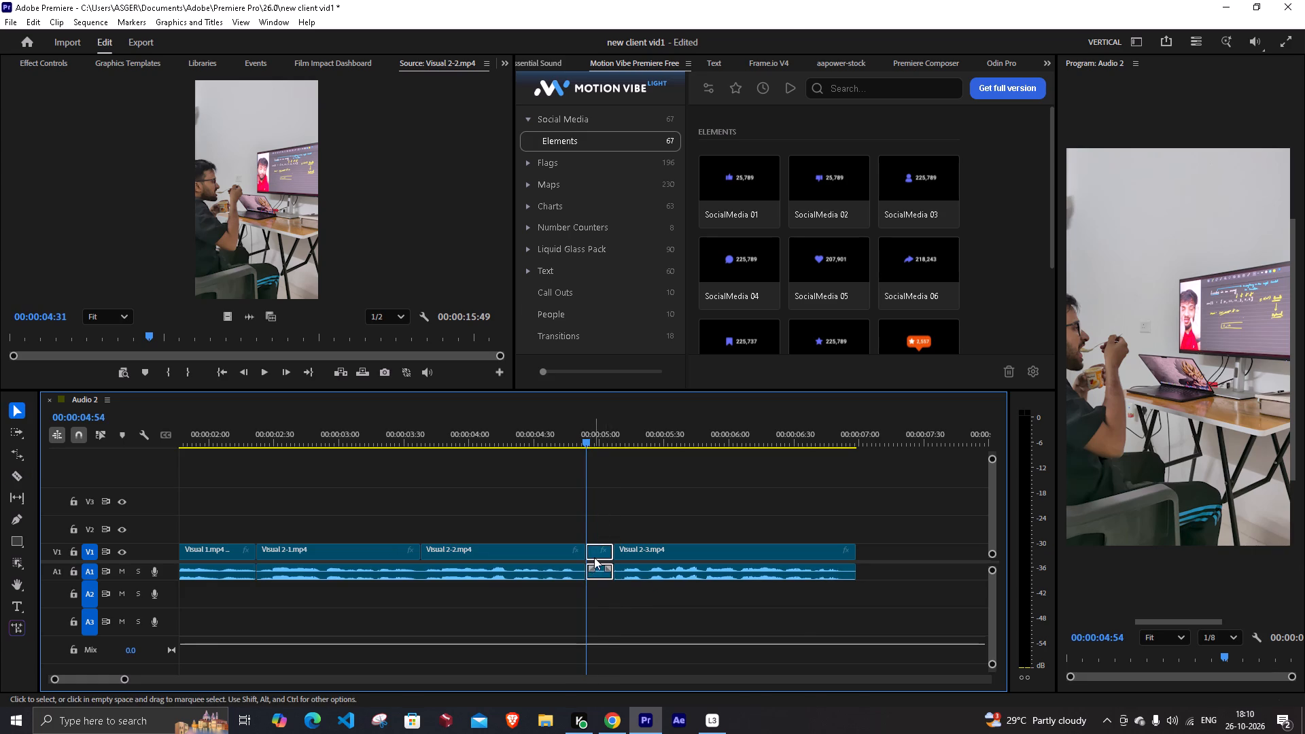
pyautogui.rightClick(594, 556)
pyautogui.click(652, 102)
# Play the sequence from the start to check the new cut and the timing of the visuals against the voice.
pyautogui.moveTo(609, 447); pyautogui.dragTo(587, 543)
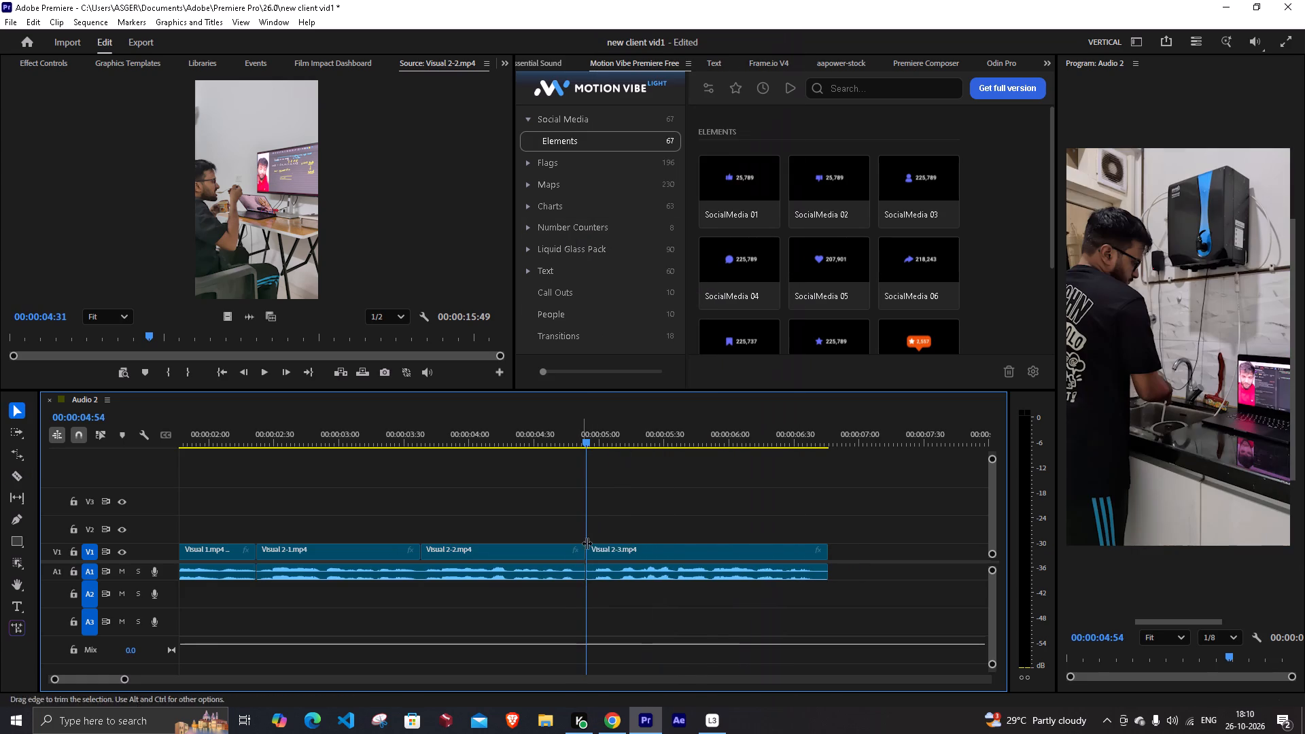
pyautogui.moveTo(587, 543); pyautogui.dragTo(547, 476)
pyautogui.moveTo(587, 427); pyautogui.dragTo(449, 487)
pyautogui.moveTo(124, 682); pyautogui.dragTo(150, 686)
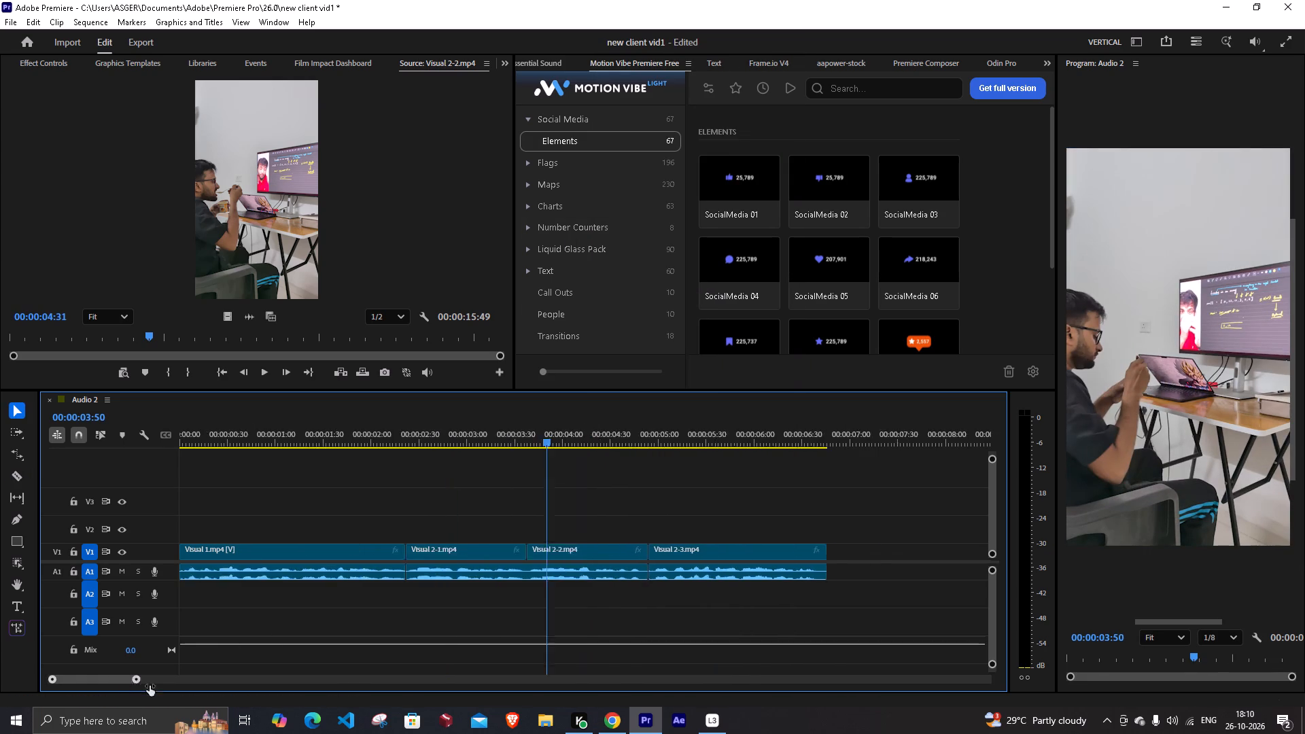
pyautogui.moveTo(150, 686); pyautogui.dragTo(179, 684)
pyautogui.moveTo(416, 423); pyautogui.dragTo(12, 543)
pyautogui.press('space')
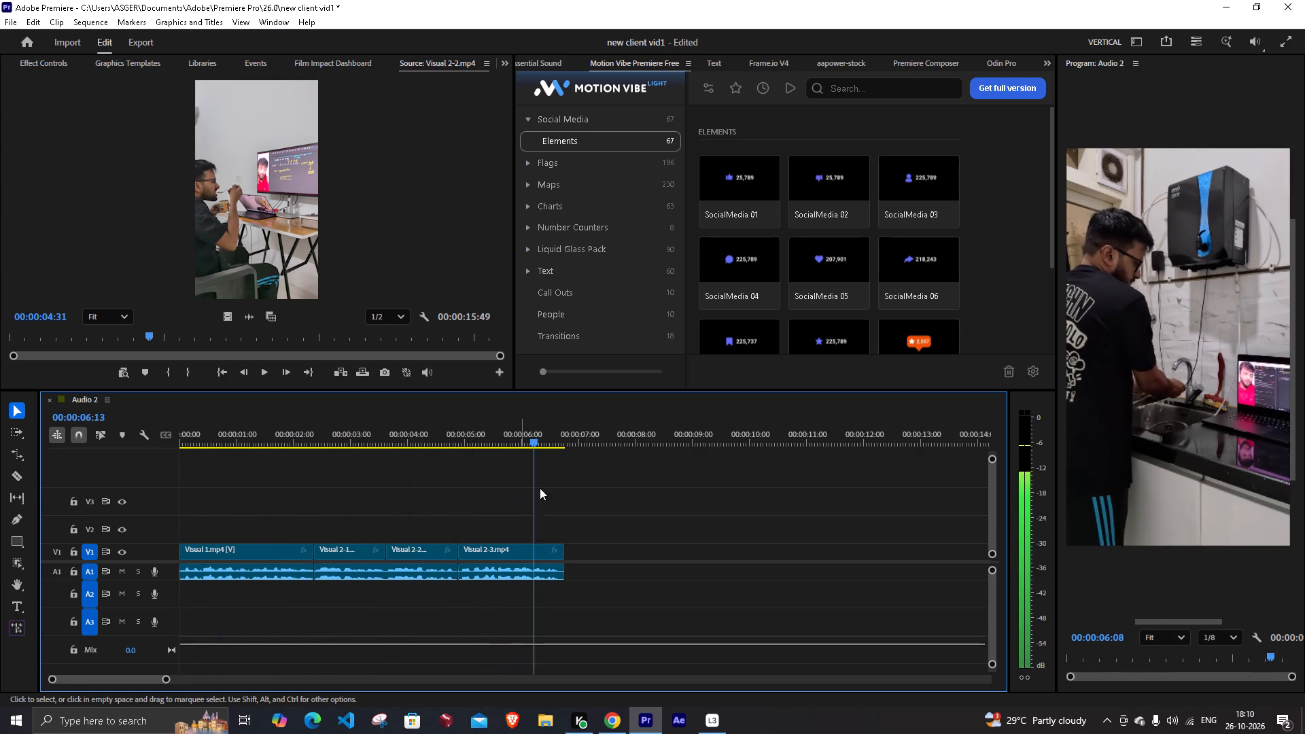
pyautogui.press('space')
pyautogui.press('space')
pyautogui.press('space')
# Place the playhead at the end of Visual 2-3.mp4, at 00:00:06:43.
pyautogui.click(567, 436)
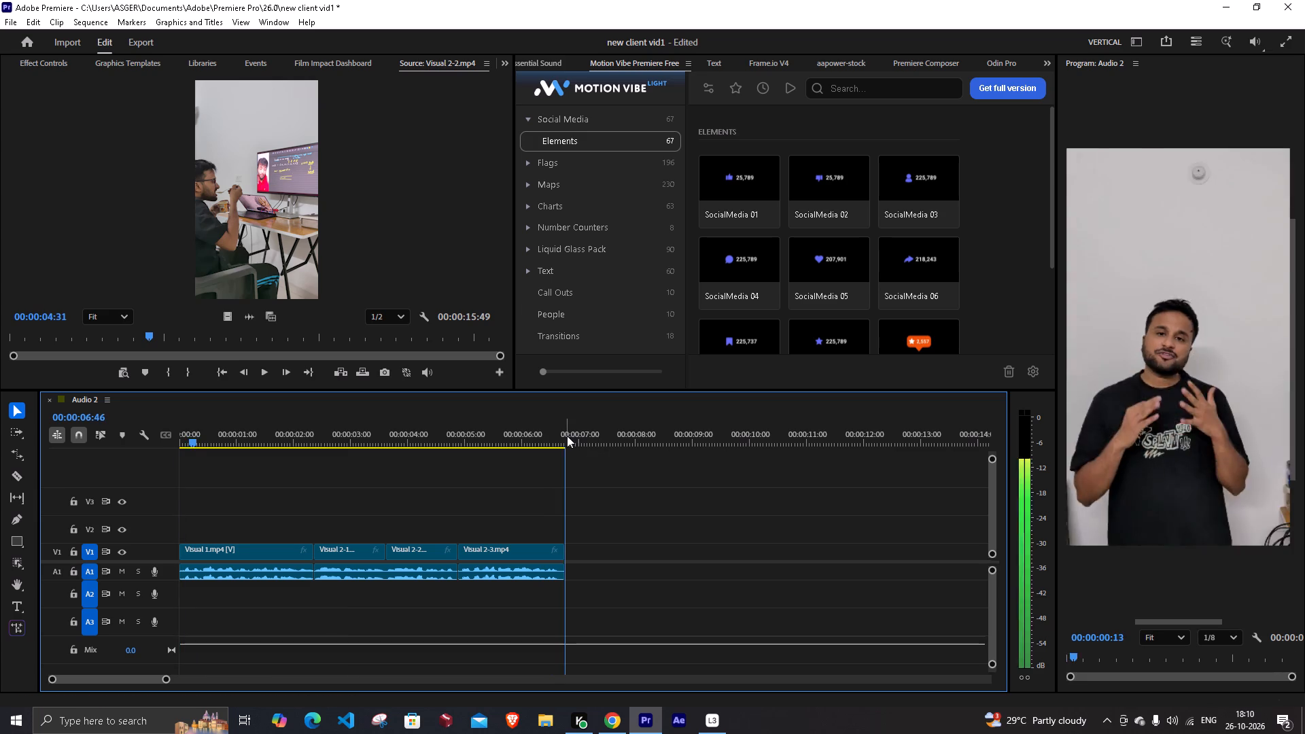
pyautogui.moveTo(168, 677); pyautogui.dragTo(179, 680)
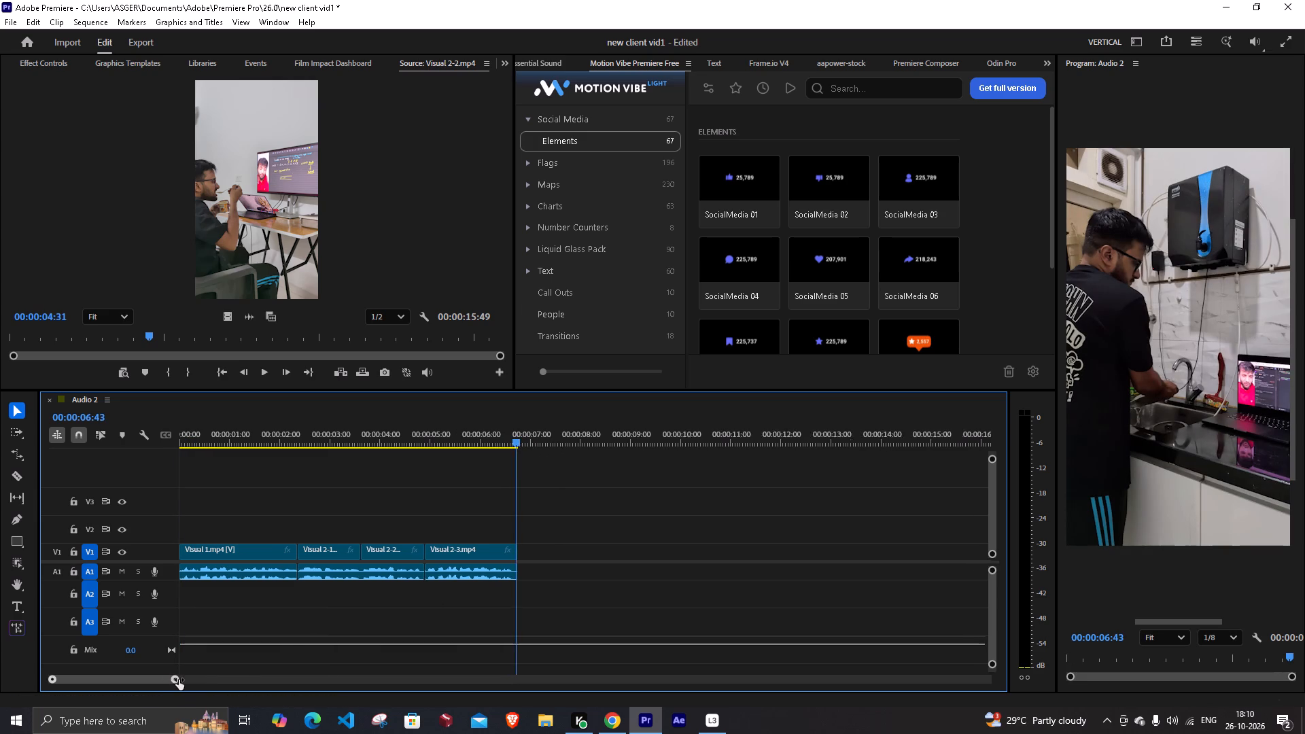
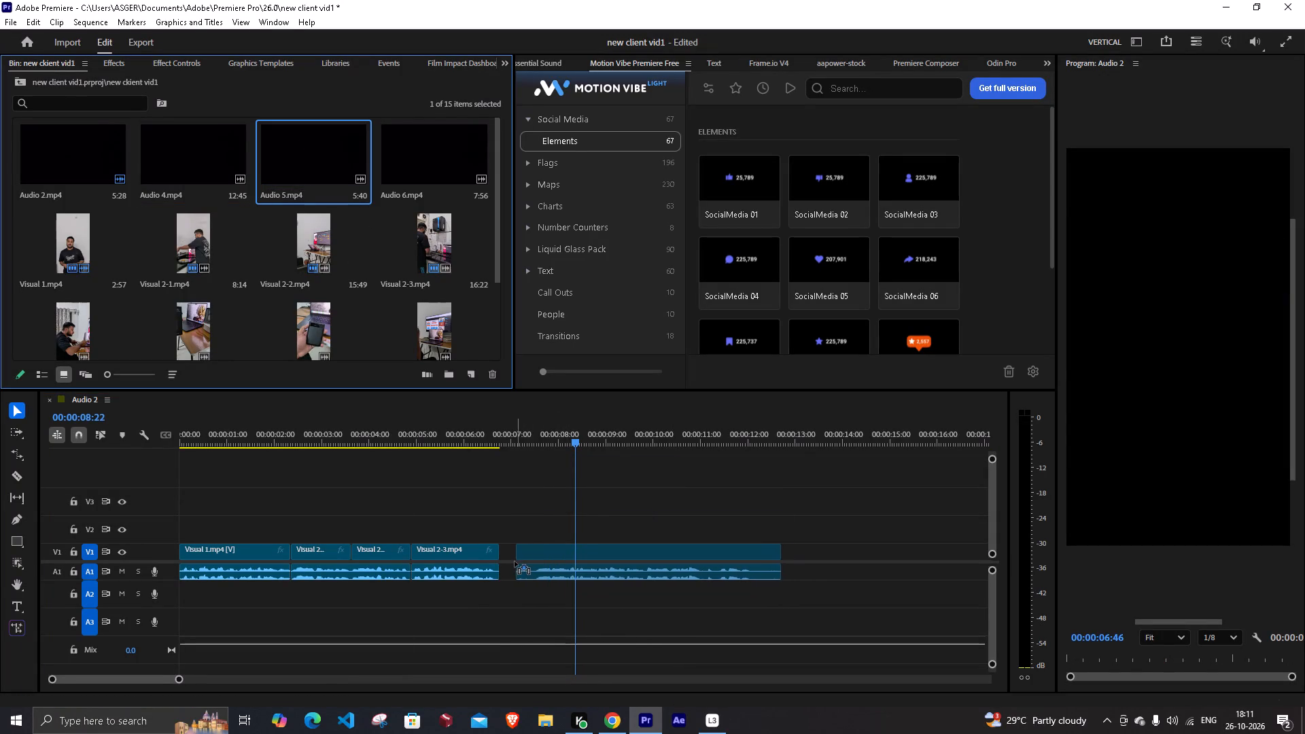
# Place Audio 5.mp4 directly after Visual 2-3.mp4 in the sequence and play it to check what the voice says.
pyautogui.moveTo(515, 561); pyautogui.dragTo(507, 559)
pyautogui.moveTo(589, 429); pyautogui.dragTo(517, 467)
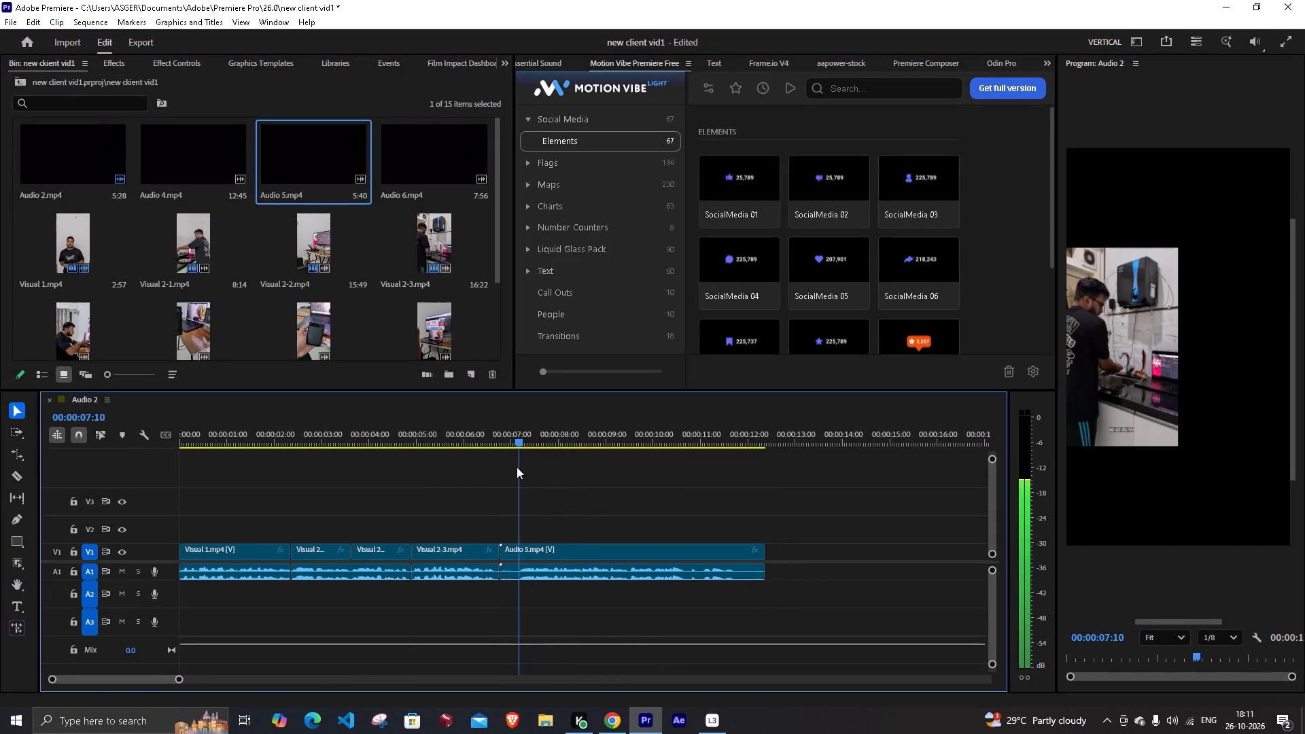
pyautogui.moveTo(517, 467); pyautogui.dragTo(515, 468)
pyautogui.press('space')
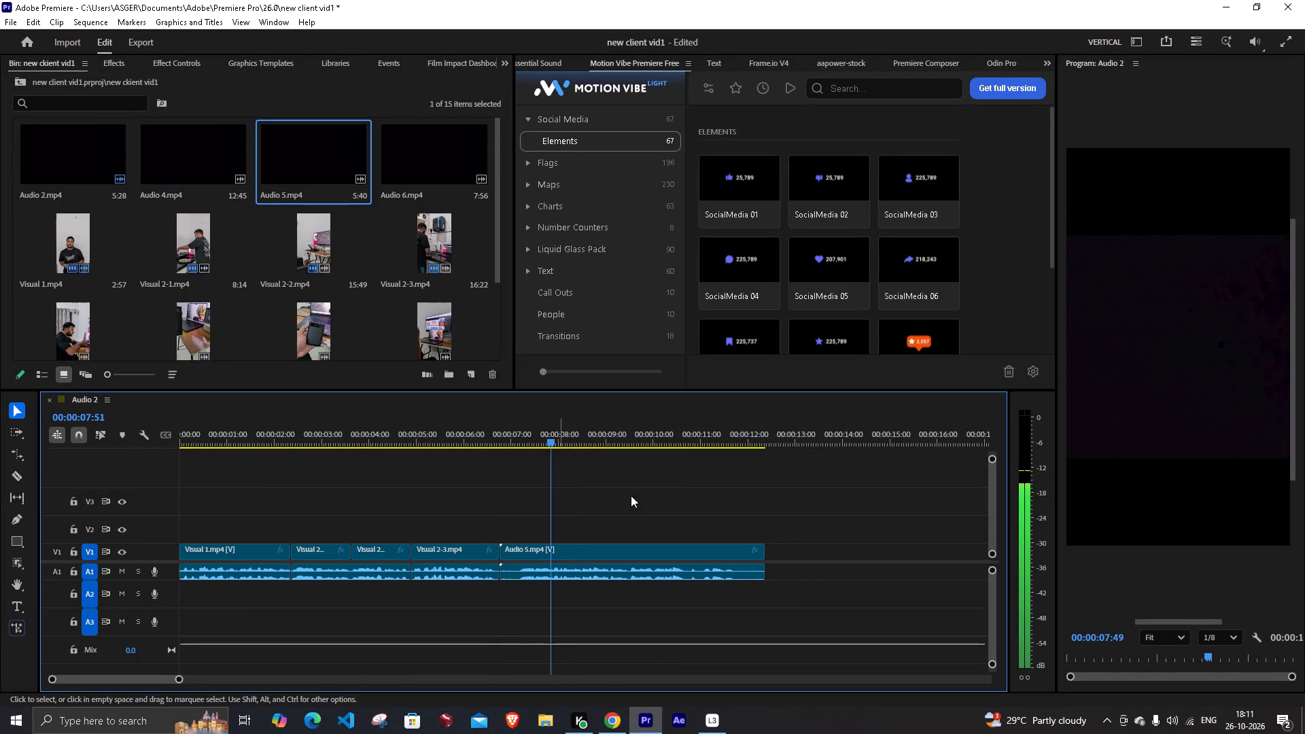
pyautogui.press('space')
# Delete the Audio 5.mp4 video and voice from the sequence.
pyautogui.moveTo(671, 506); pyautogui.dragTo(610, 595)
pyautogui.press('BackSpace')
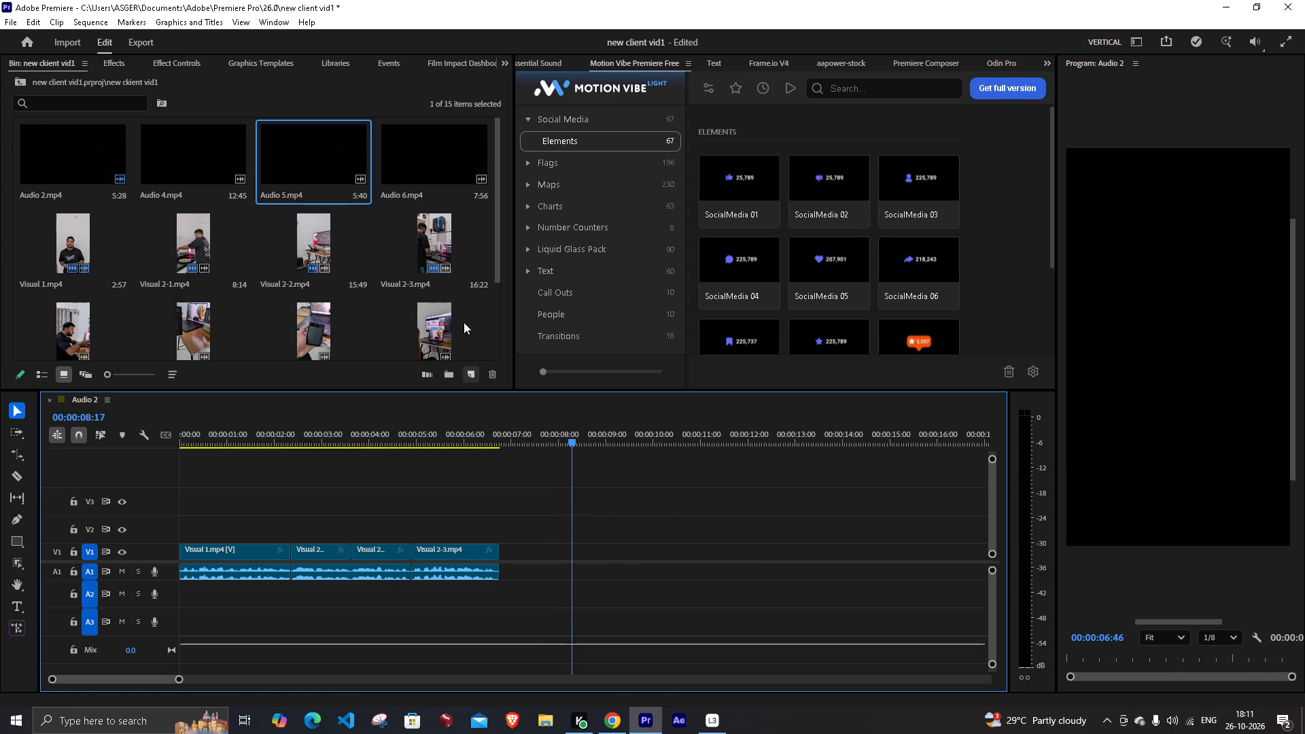
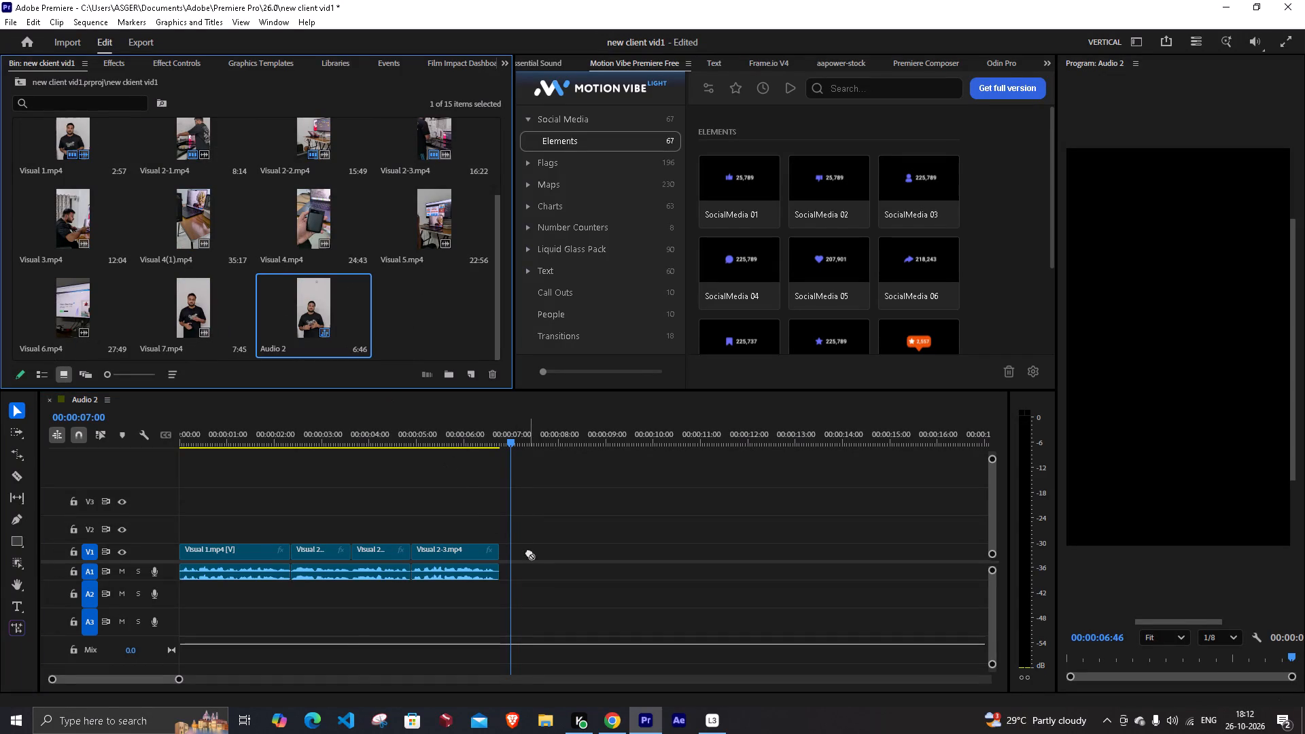
# Place Visual 6.mp4 on V2 and A2, starting where Visual 2-3.mp4 ends, and play its opening to check it.
pyautogui.moveTo(529, 552); pyautogui.dragTo(526, 543)
pyautogui.moveTo(63, 294); pyautogui.dragTo(63, 294)
pyautogui.moveTo(63, 294); pyautogui.dragTo(508, 546)
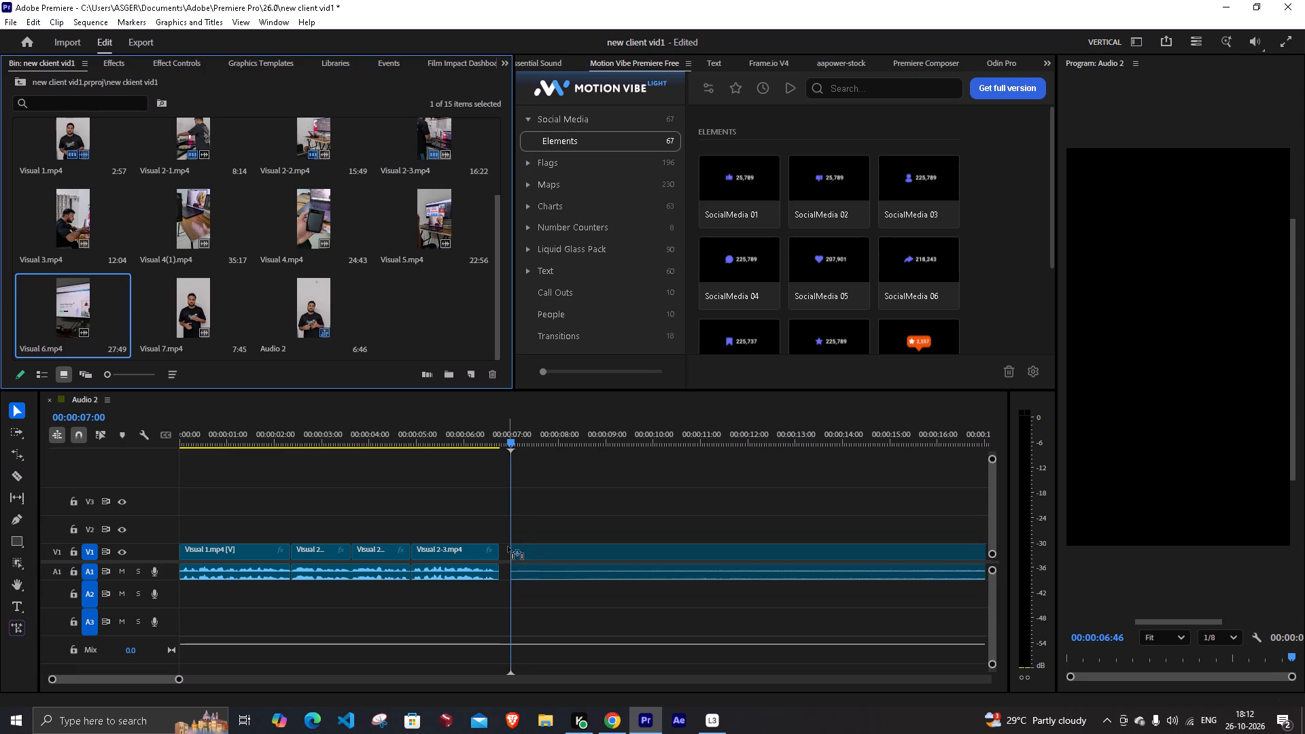
pyautogui.moveTo(508, 546); pyautogui.dragTo(511, 538)
pyautogui.moveTo(510, 431); pyautogui.dragTo(472, 464)
pyautogui.moveTo(568, 485); pyautogui.dragTo(571, 594)
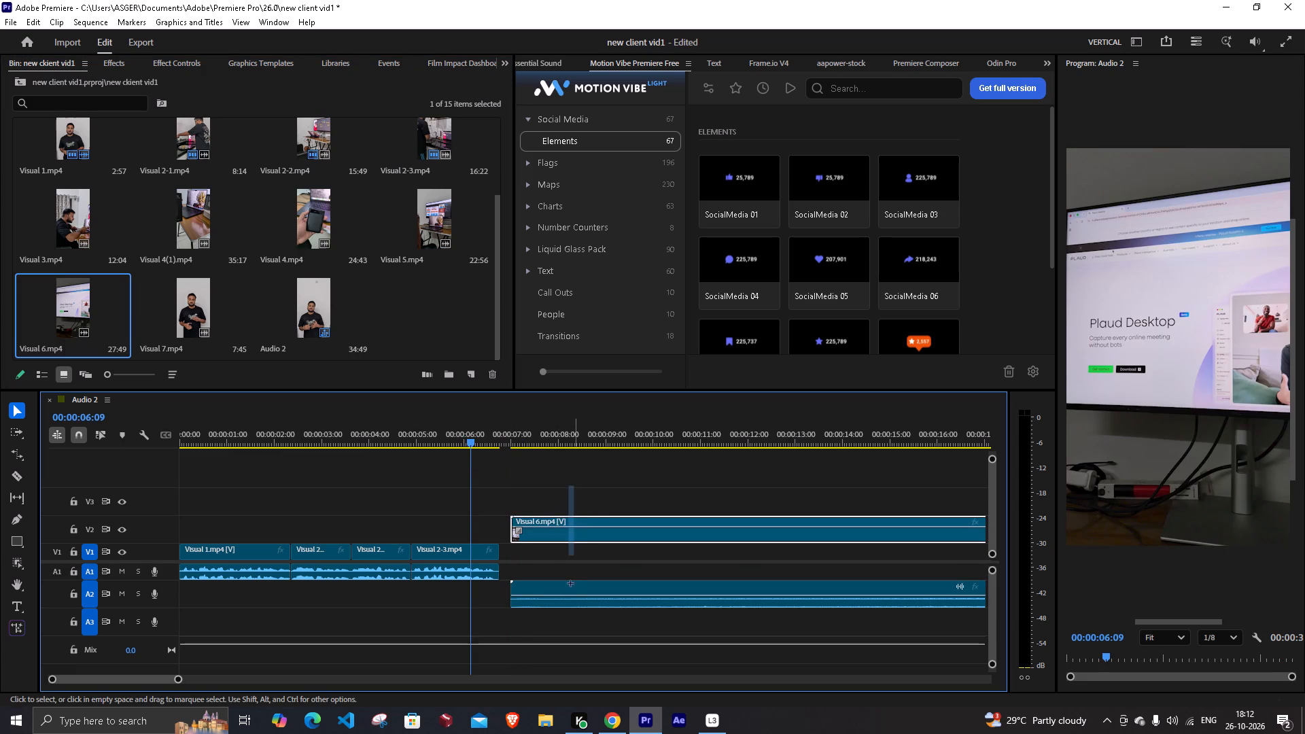
pyautogui.moveTo(580, 527); pyautogui.dragTo(570, 538)
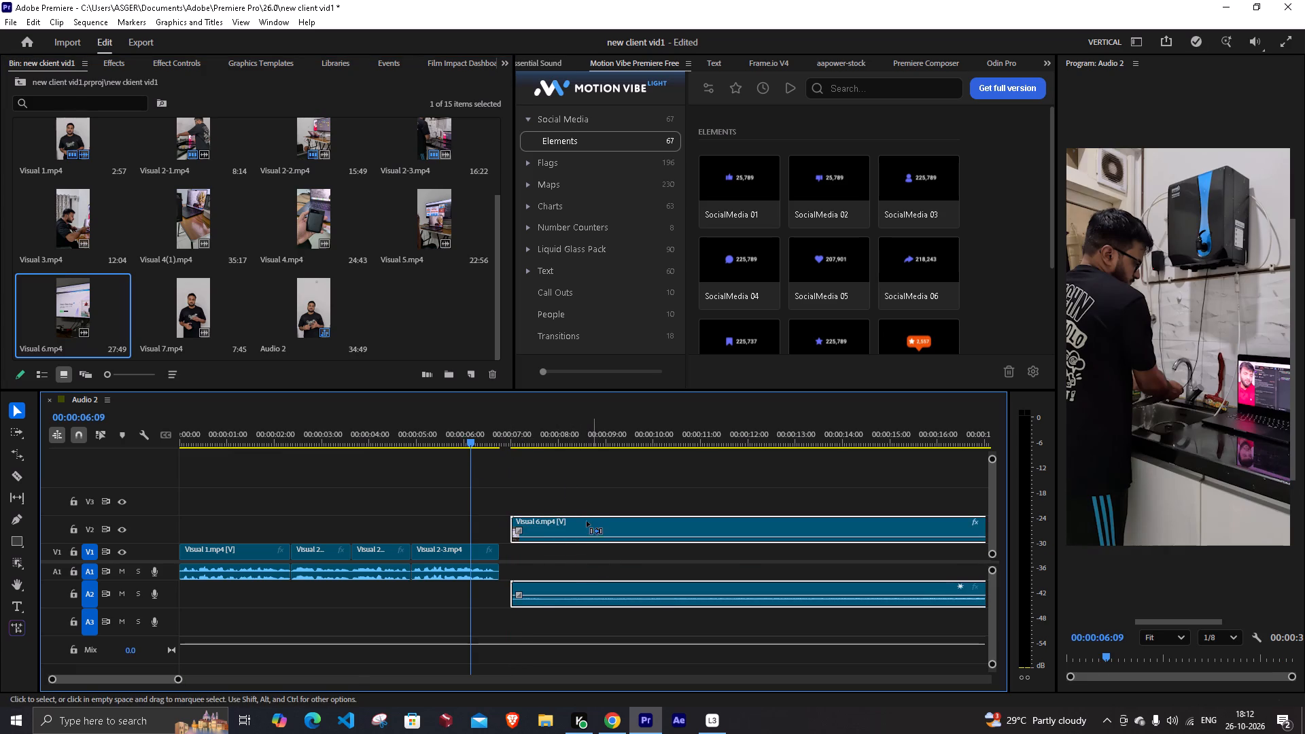
pyautogui.hotkey('ctrl', 'z')
pyautogui.moveTo(570, 521); pyautogui.dragTo(559, 525)
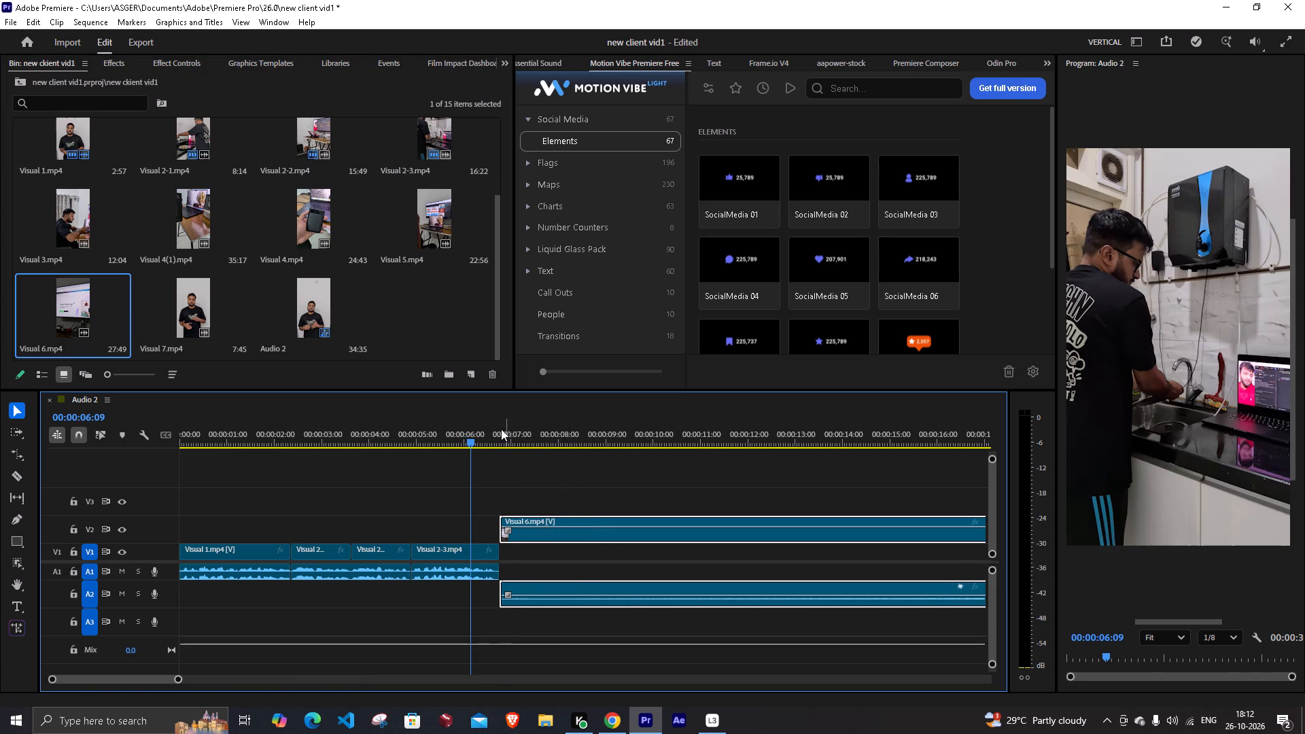
pyautogui.click(500, 428)
pyautogui.press('space')
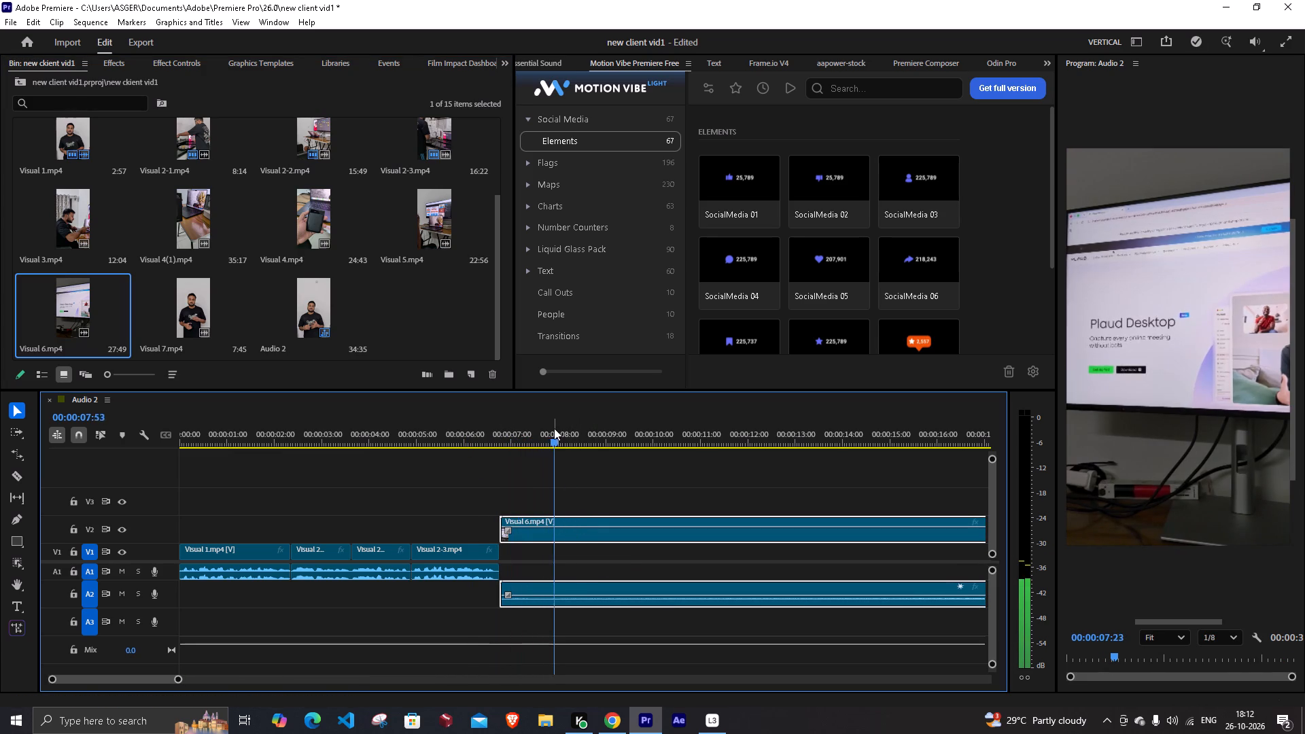
pyautogui.press('space')
# Select the Visual 6.mp4 video on V2 together with its audio on A2.
pyautogui.moveTo(572, 478); pyautogui.dragTo(570, 583)
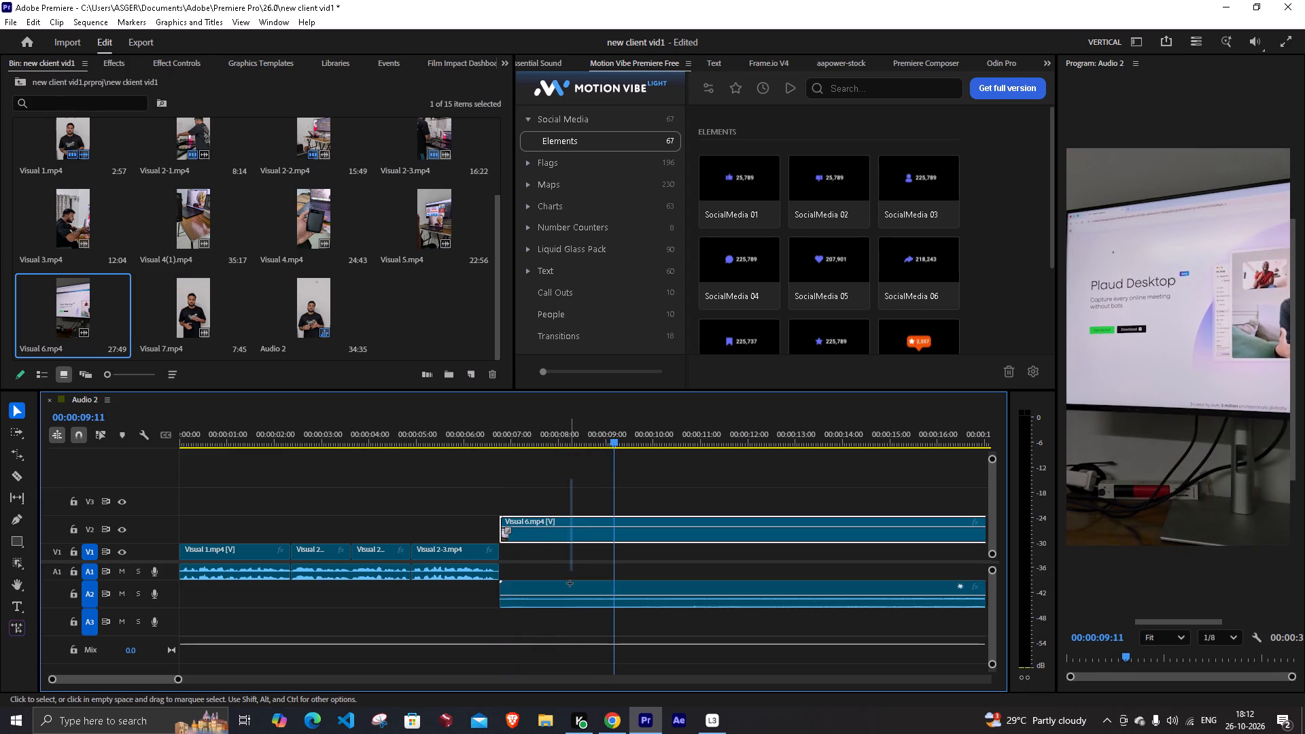
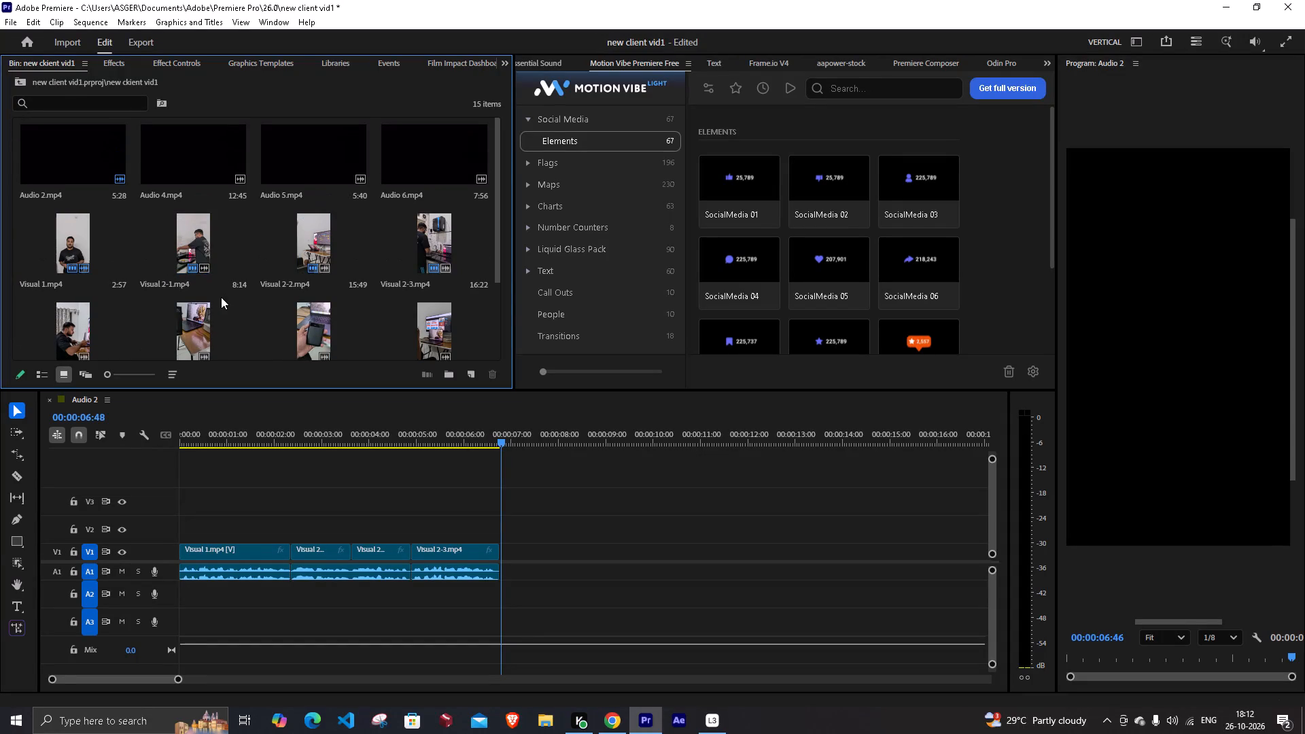
# Listen to the voice clips Audio 4.mp4, Audio 2.mp4 and Audio 6.mp4 as sources, playing Audio 4 and Audio 6 from their beginnings.
pyautogui.click(177, 143)
pyautogui.click(177, 143)
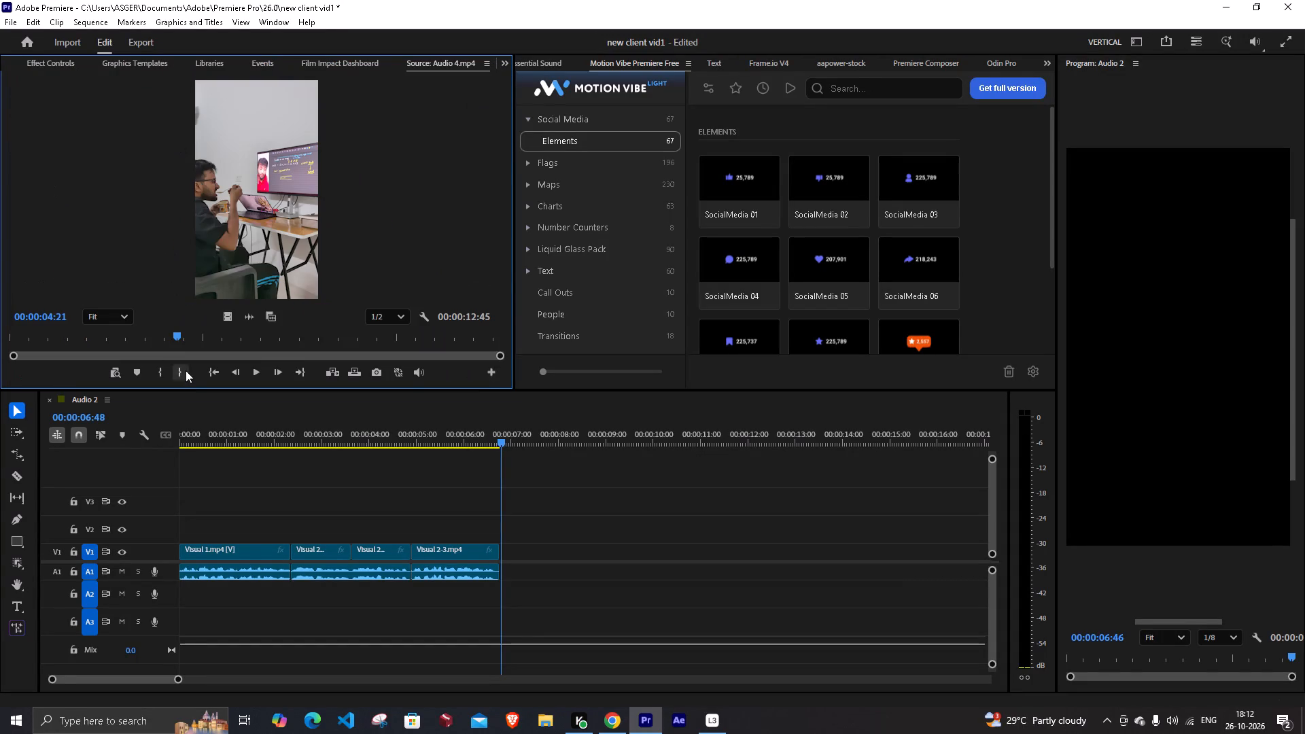
pyautogui.moveTo(175, 334); pyautogui.dragTo(0, 379)
pyautogui.click(258, 371)
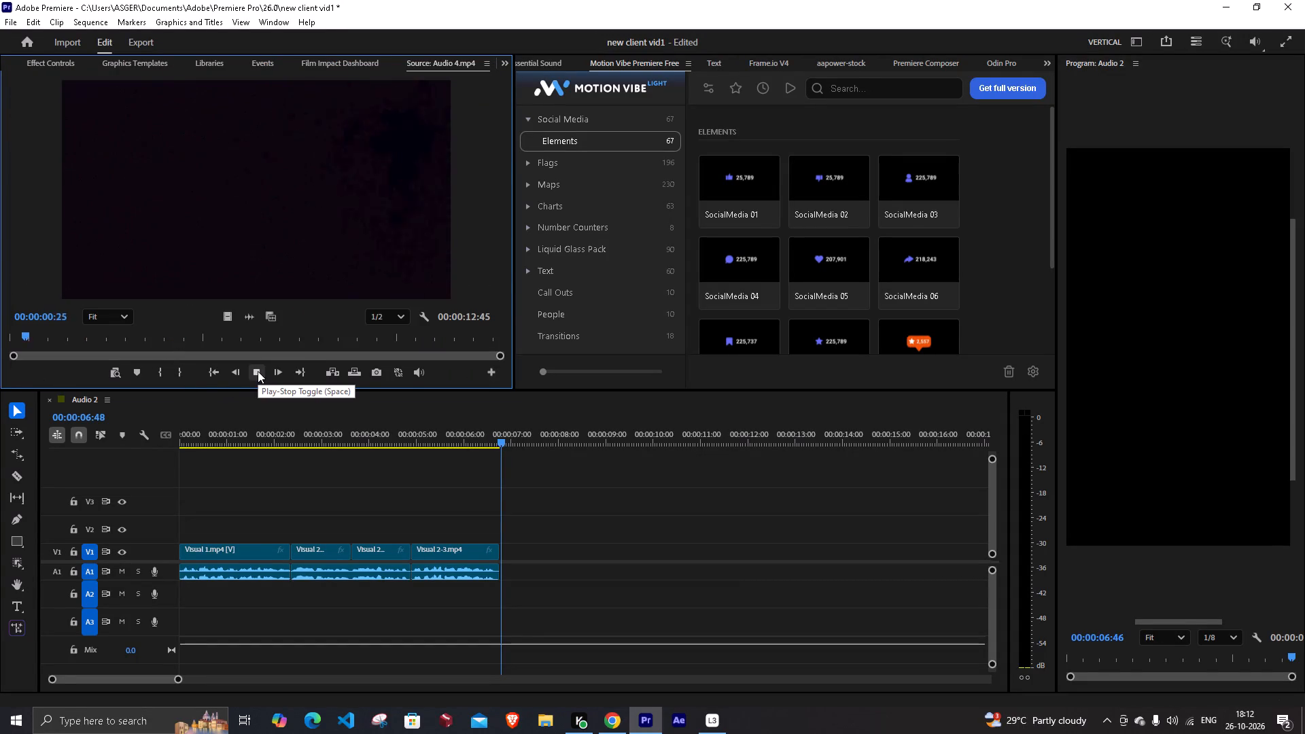
pyautogui.click(258, 371)
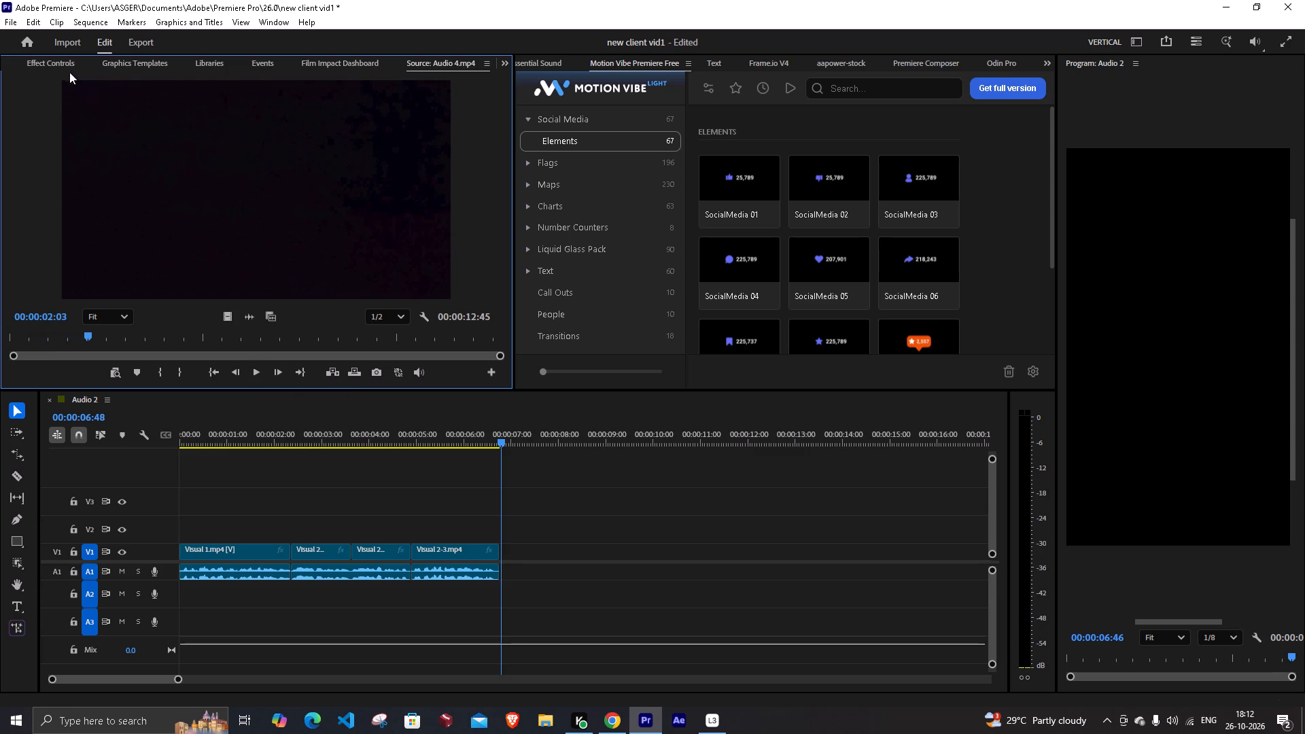
pyautogui.click(509, 59)
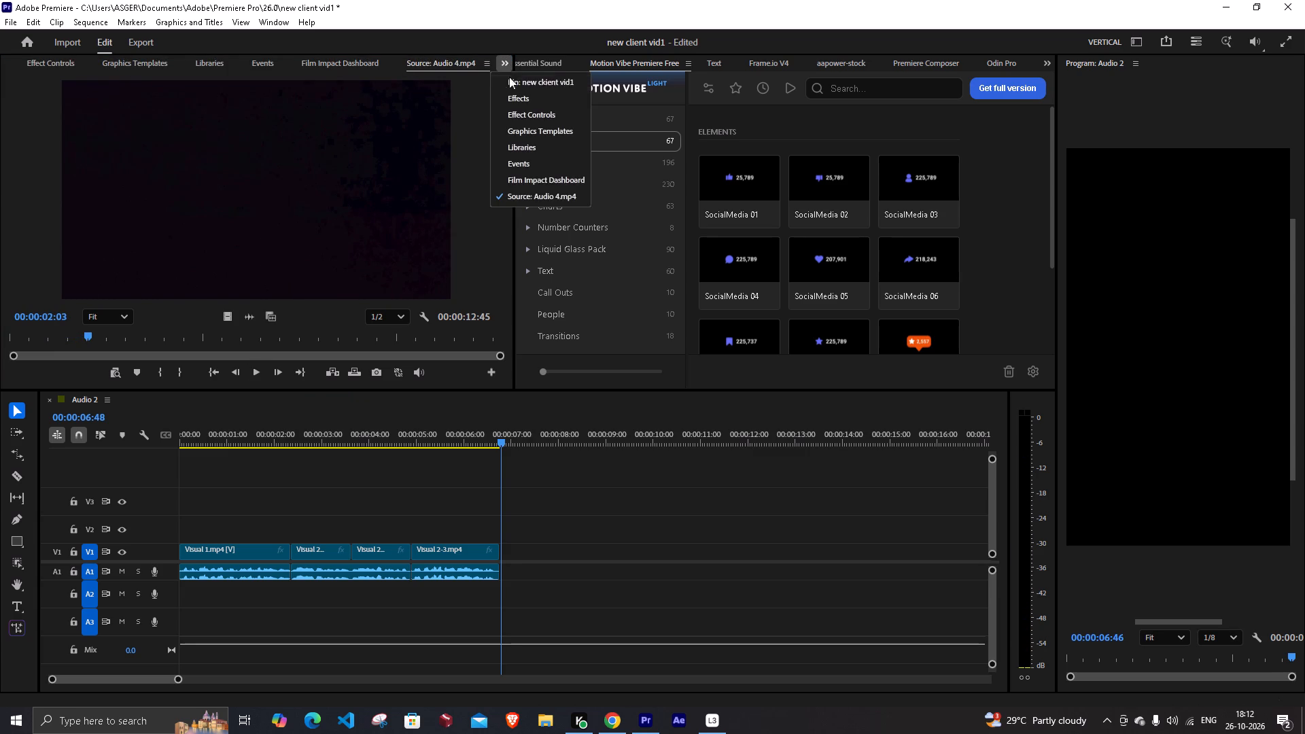
pyautogui.click(508, 81)
pyautogui.doubleClick(68, 175)
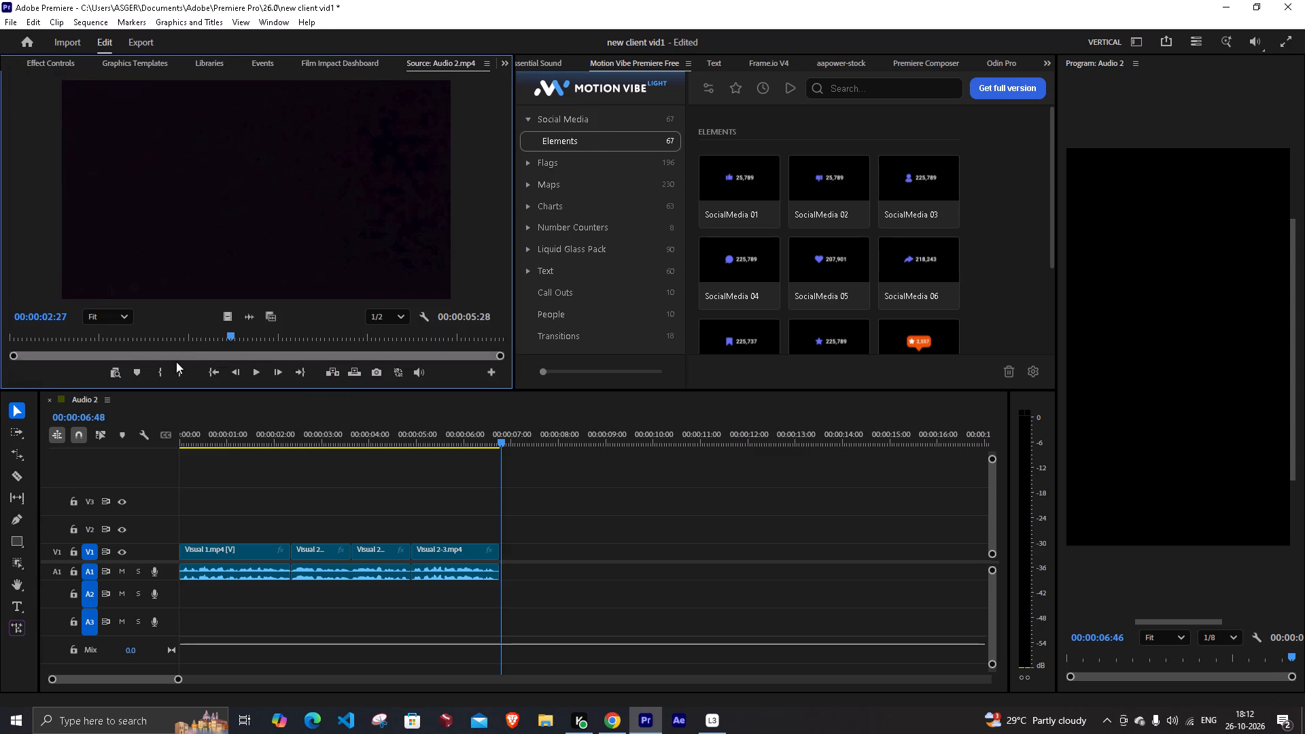
pyautogui.click(258, 372)
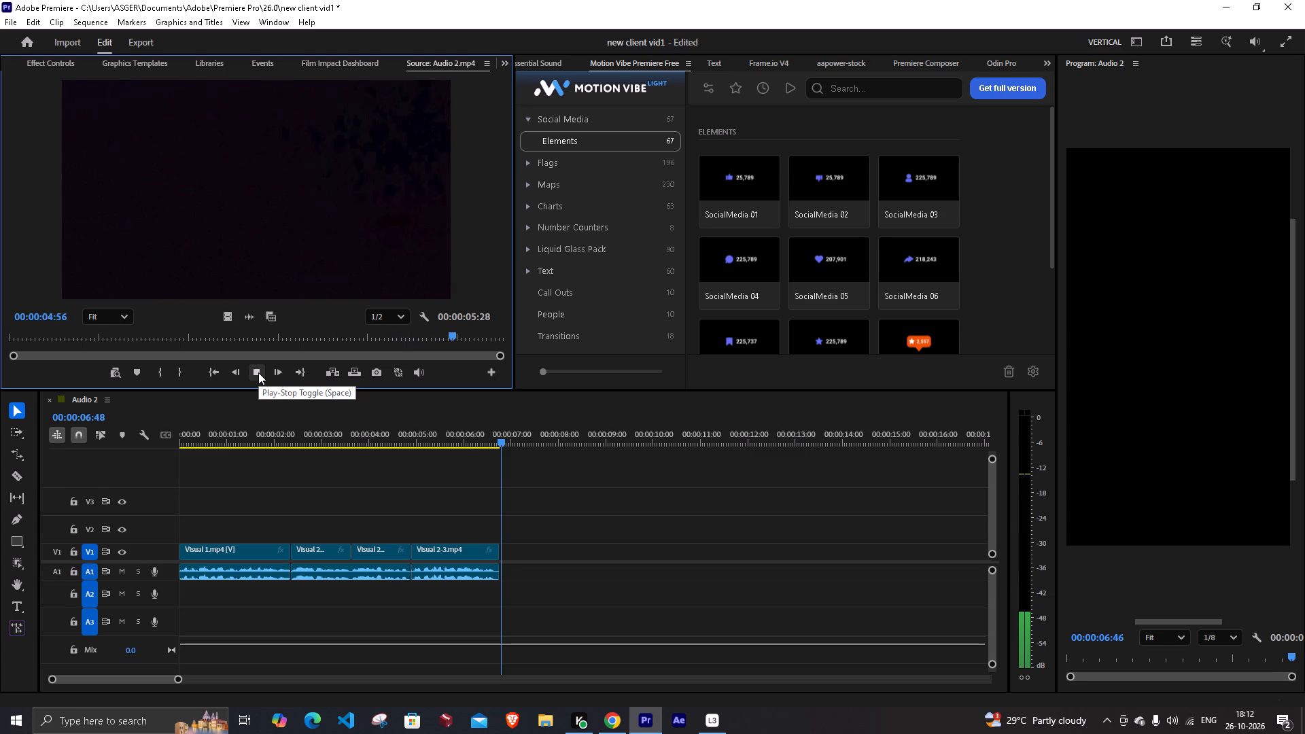
pyautogui.click(504, 63)
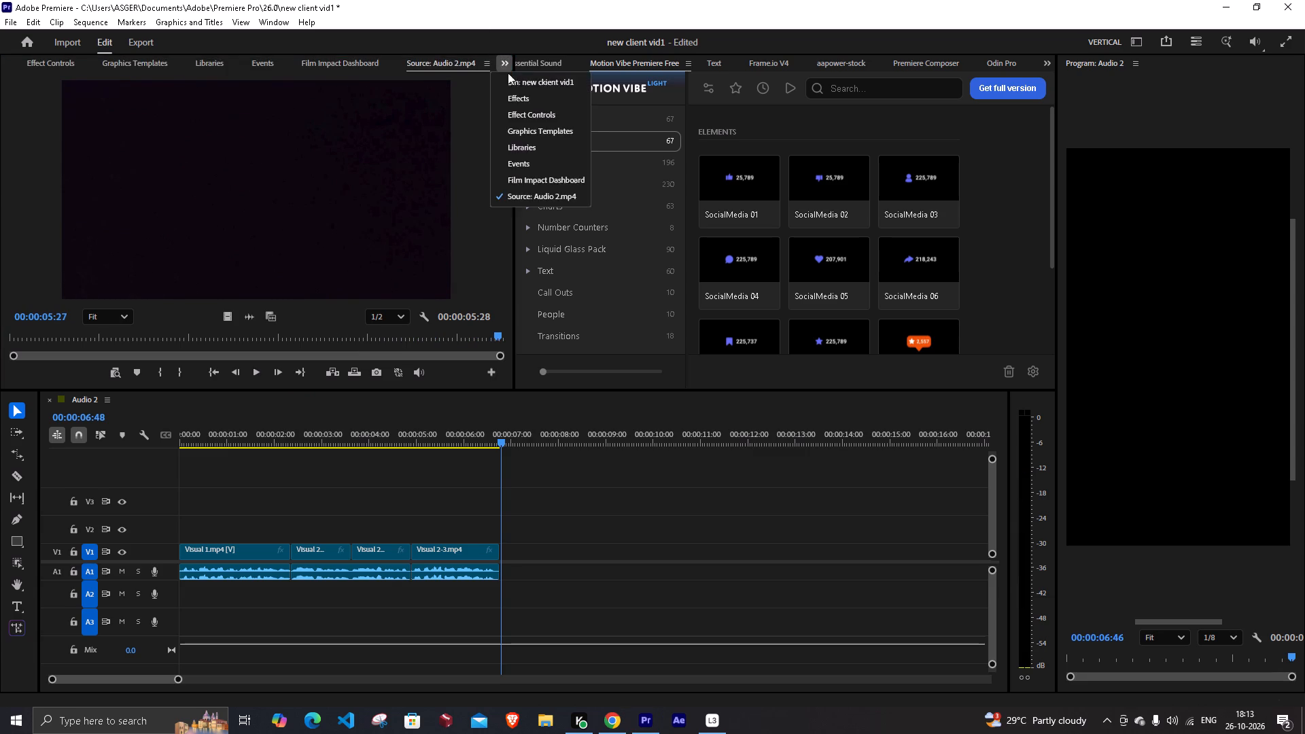
pyautogui.click(515, 80)
pyautogui.doubleClick(441, 141)
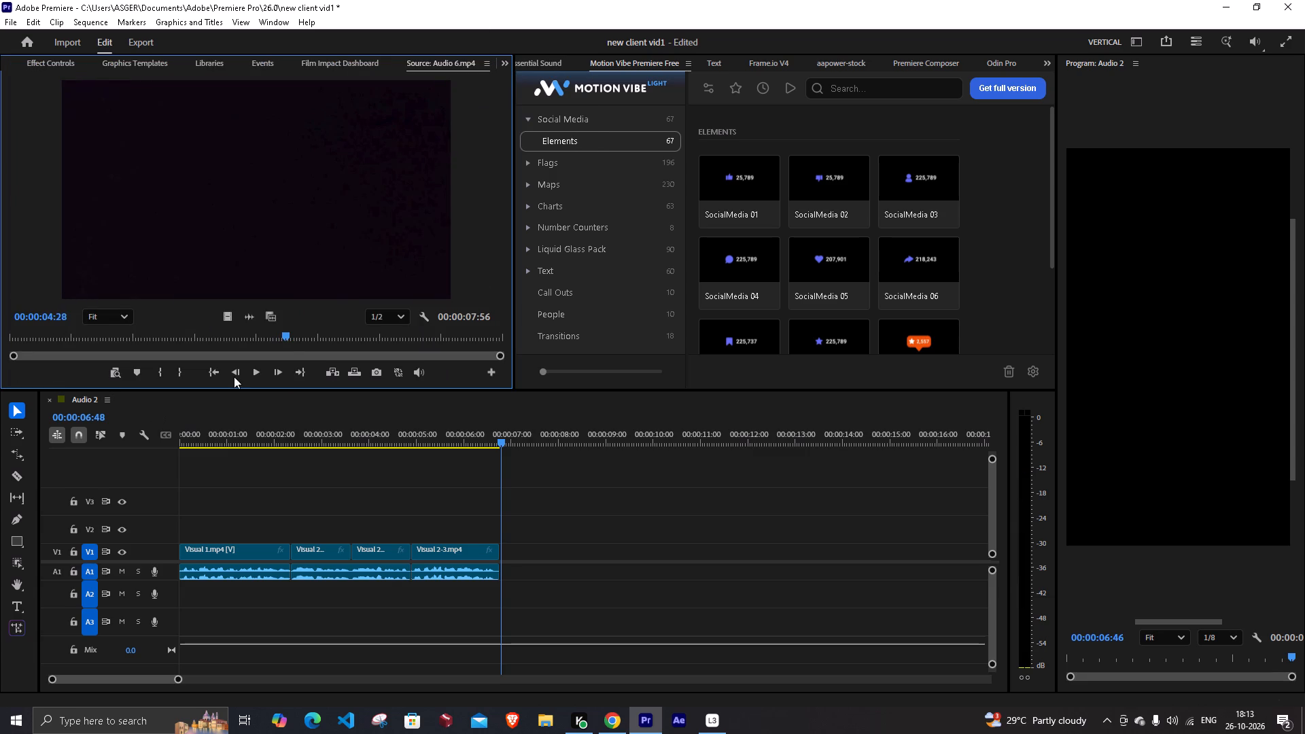
pyautogui.moveTo(285, 332); pyautogui.dragTo(0, 420)
pyautogui.click(258, 375)
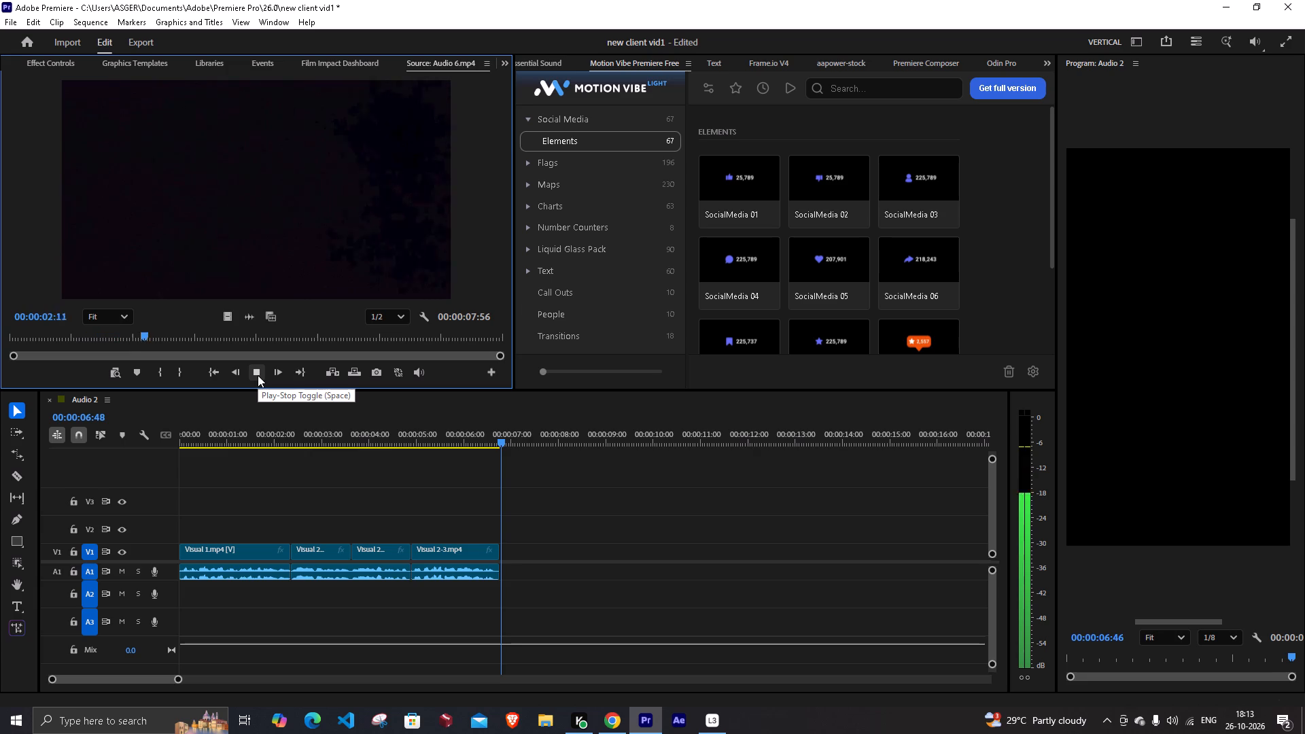
pyautogui.click(258, 375)
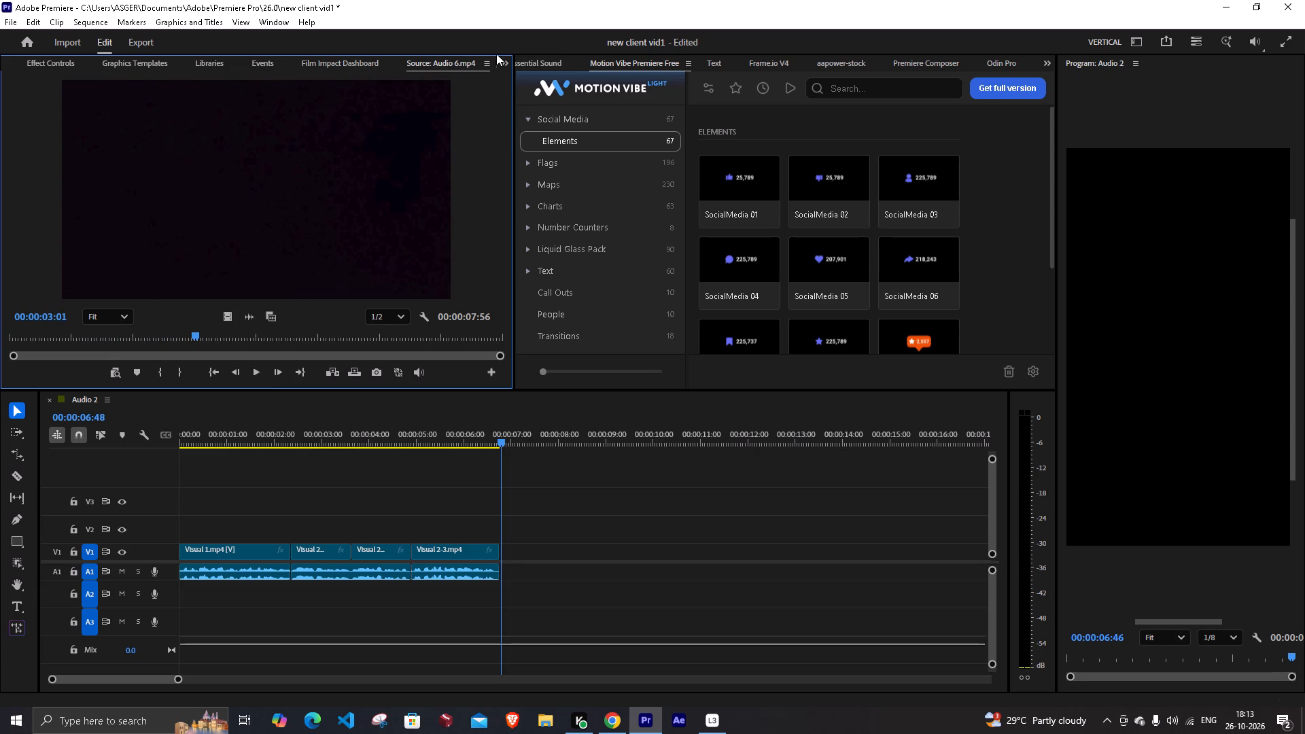
# Review the Visual 4(1).mp4 footage from its beginning, skipping ahead to check the part around 25 seconds.
pyautogui.click(504, 63)
pyautogui.click(527, 83)
pyautogui.scroll(4, 186, 165)
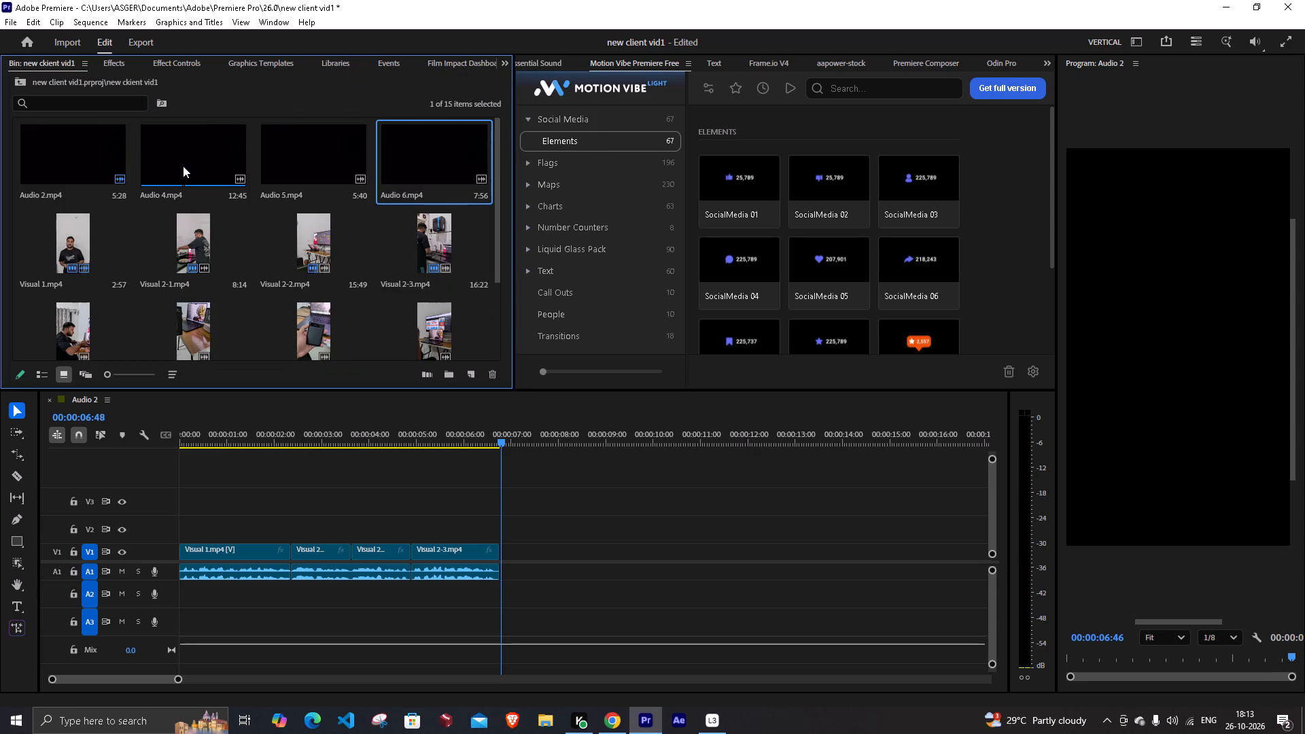
pyautogui.scroll(-4, 187, 265)
pyautogui.click(396, 325)
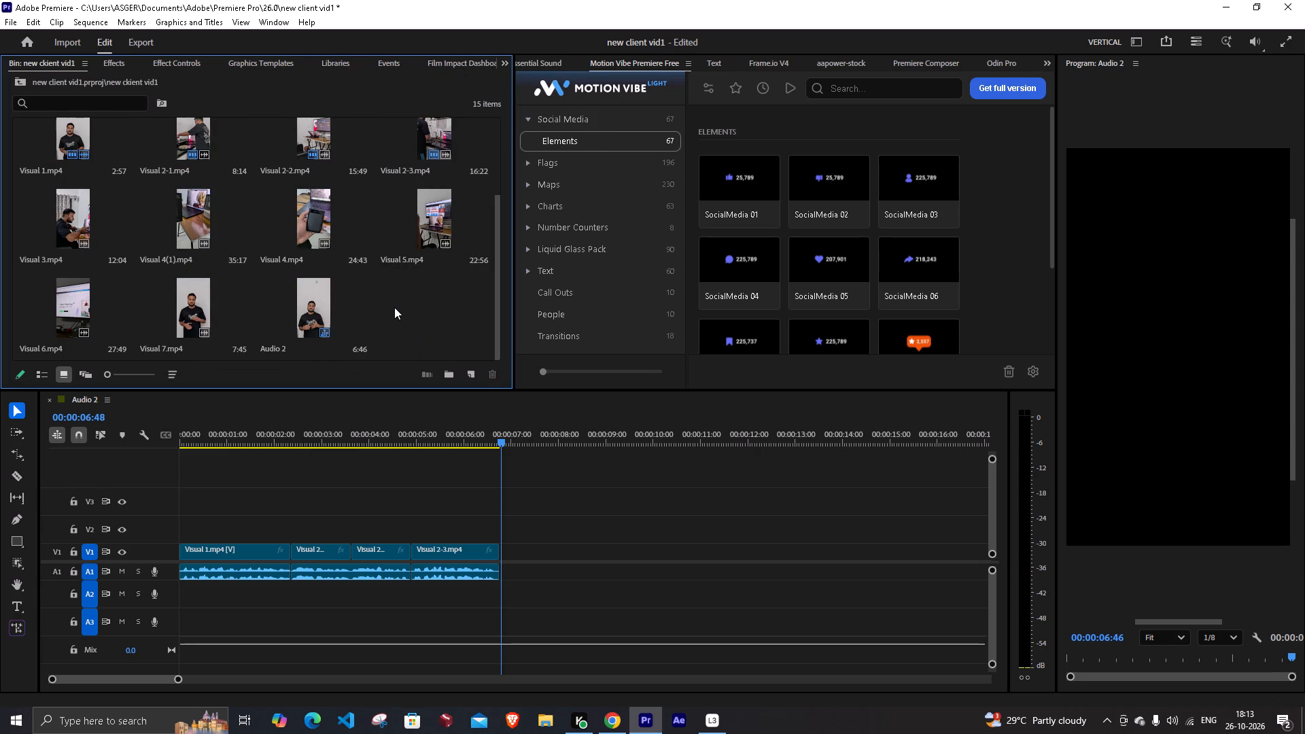
pyautogui.scroll(5, 377, 302)
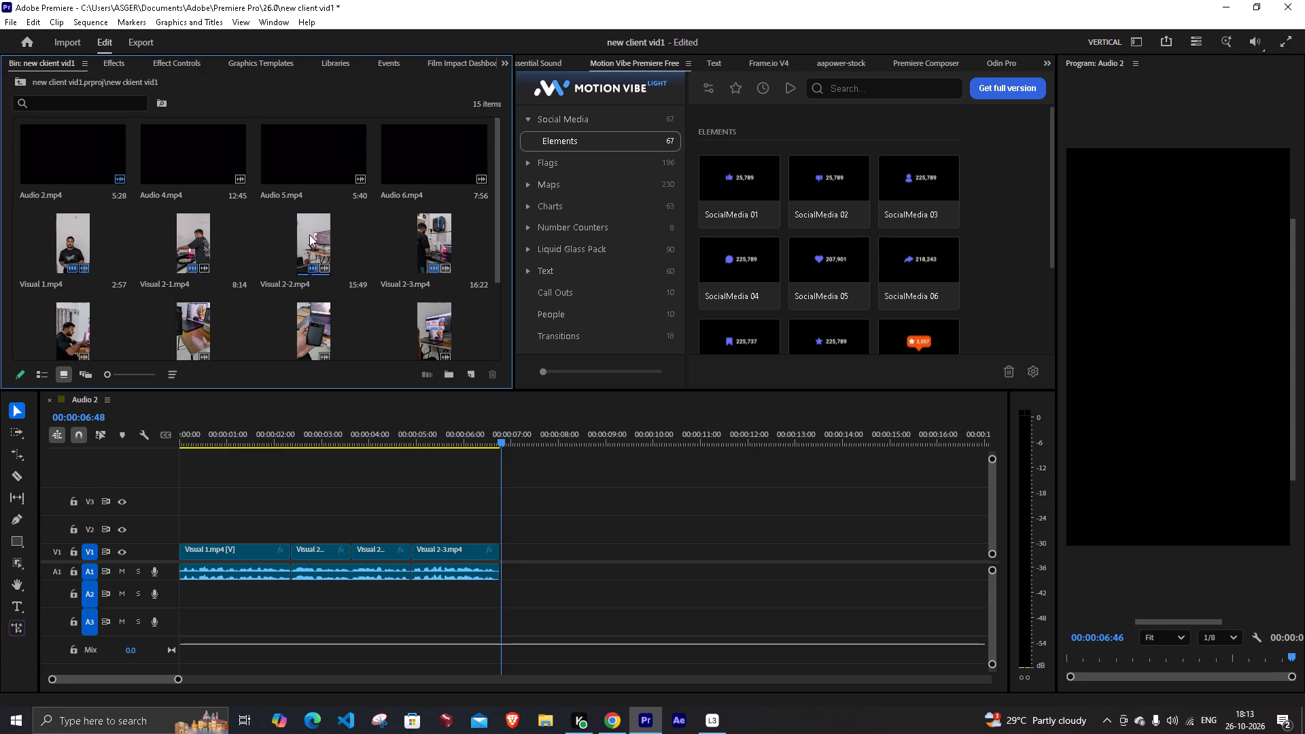
pyautogui.click(169, 328)
pyautogui.doubleClick(181, 324)
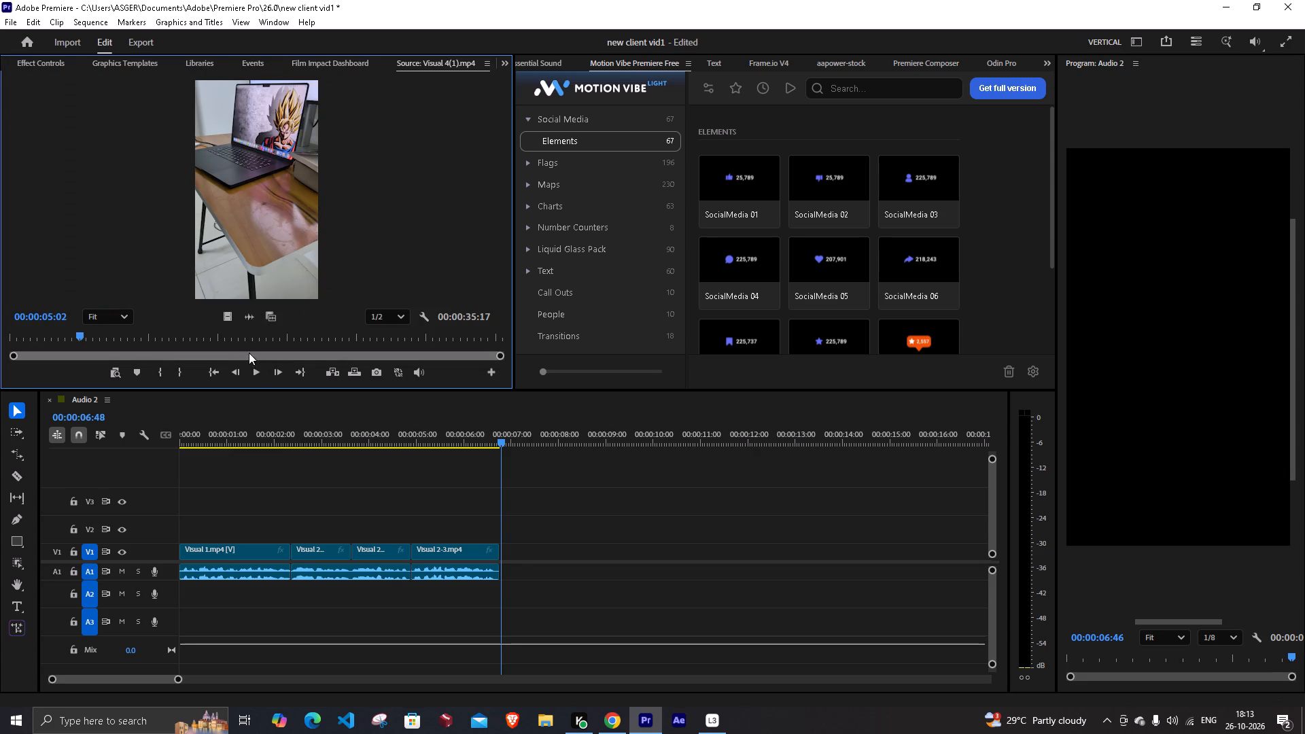
pyautogui.moveTo(78, 331); pyautogui.dragTo(0, 348)
pyautogui.click(249, 374)
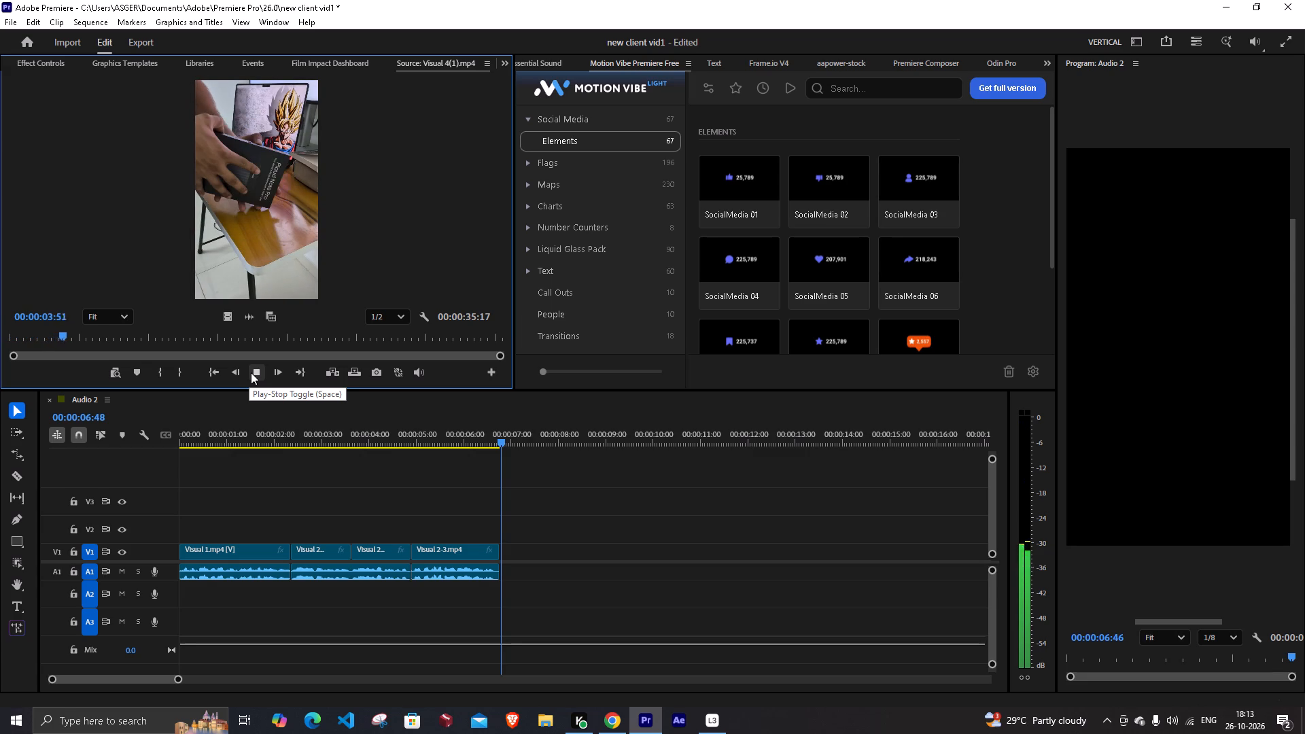
pyautogui.click(251, 372)
pyautogui.click(260, 374)
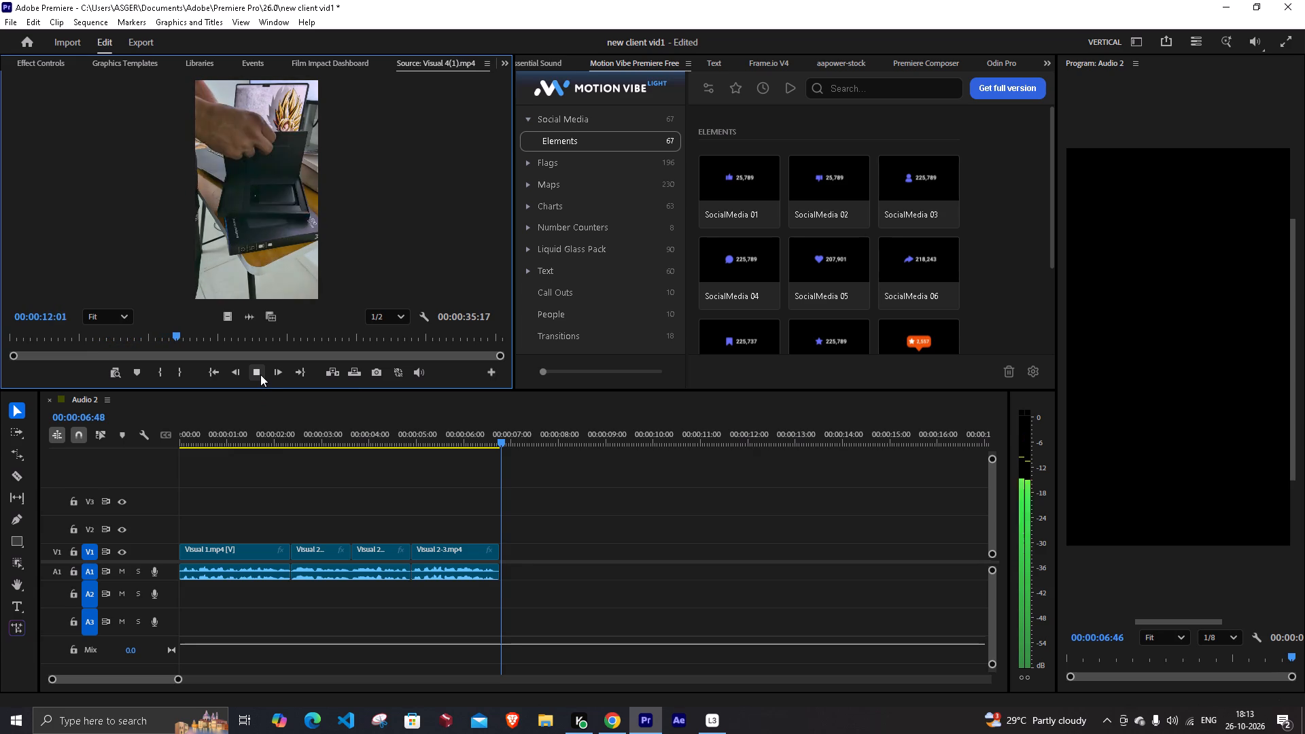
pyautogui.click(250, 379)
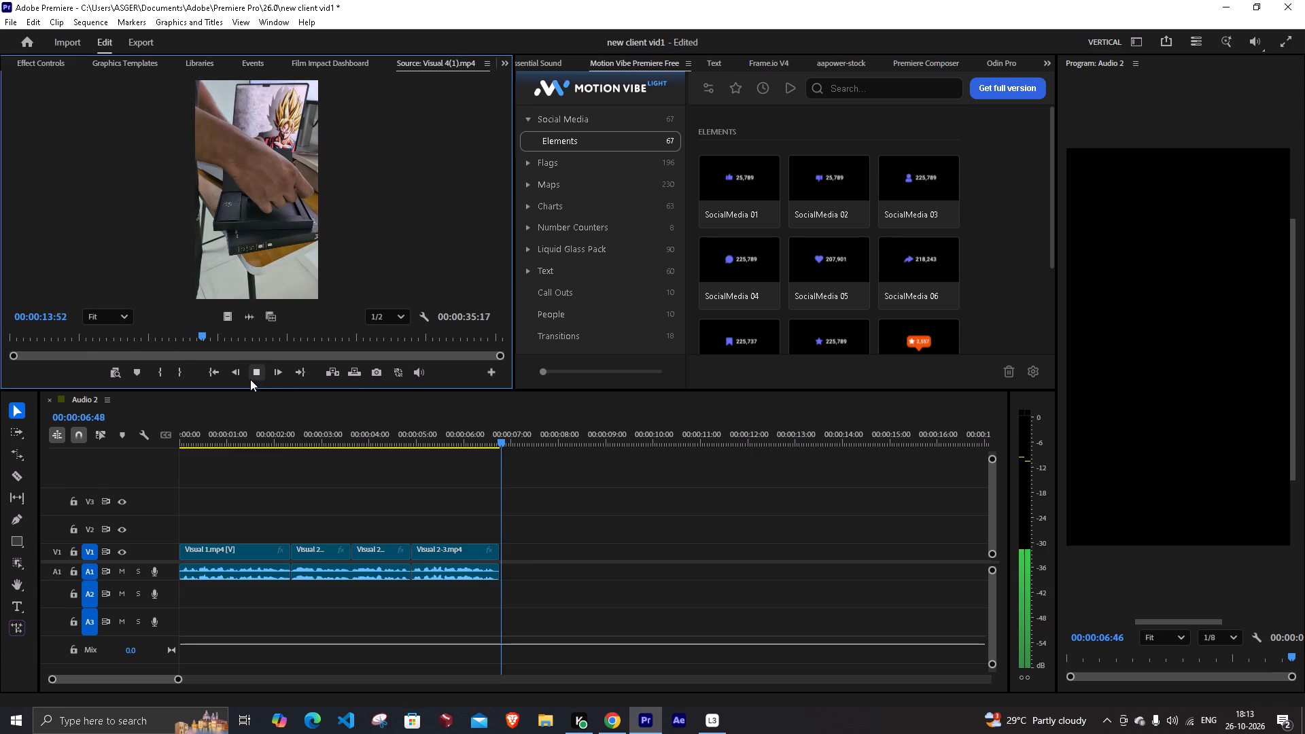
pyautogui.moveTo(329, 340); pyautogui.dragTo(370, 336)
pyautogui.click(247, 374)
pyautogui.click(253, 374)
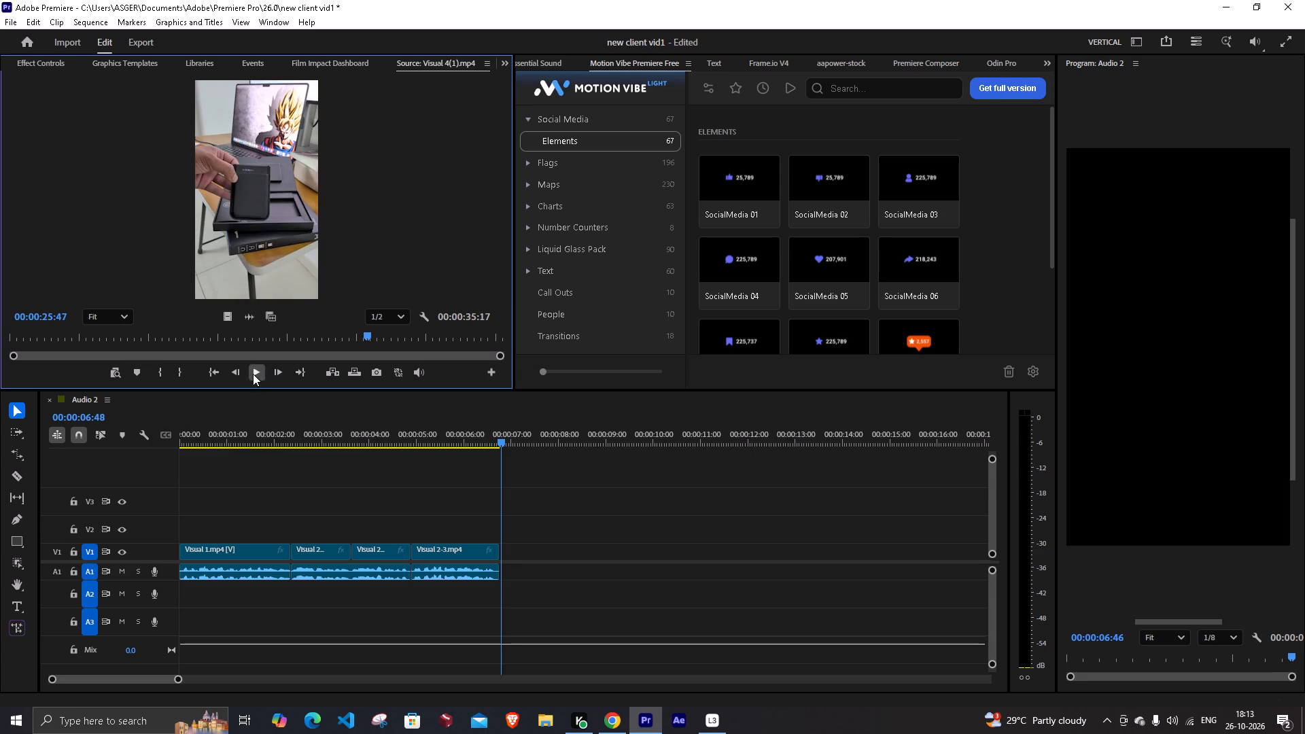
pyautogui.click(253, 374)
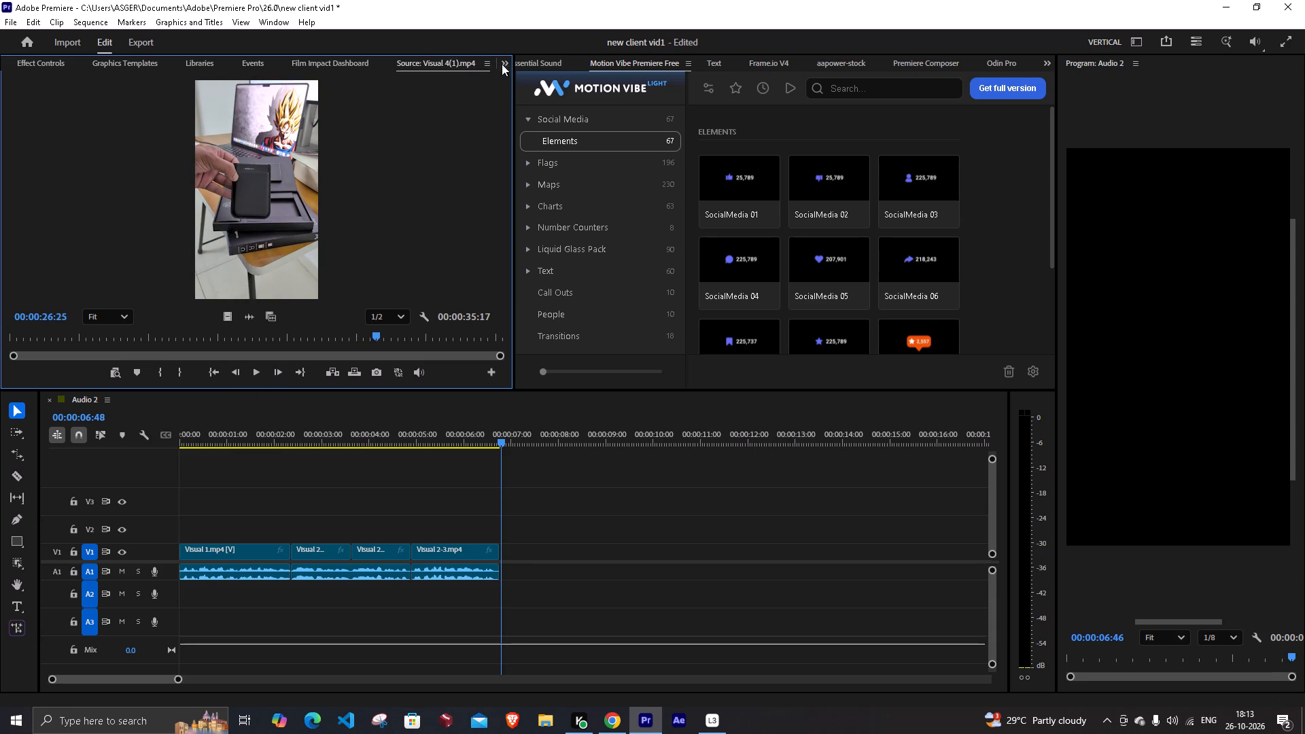
# Review the Visual 5.mp4 footage, playing its closing part and restarting playback from the beginning.
pyautogui.click(502, 64)
pyautogui.click(527, 84)
pyautogui.click(323, 332)
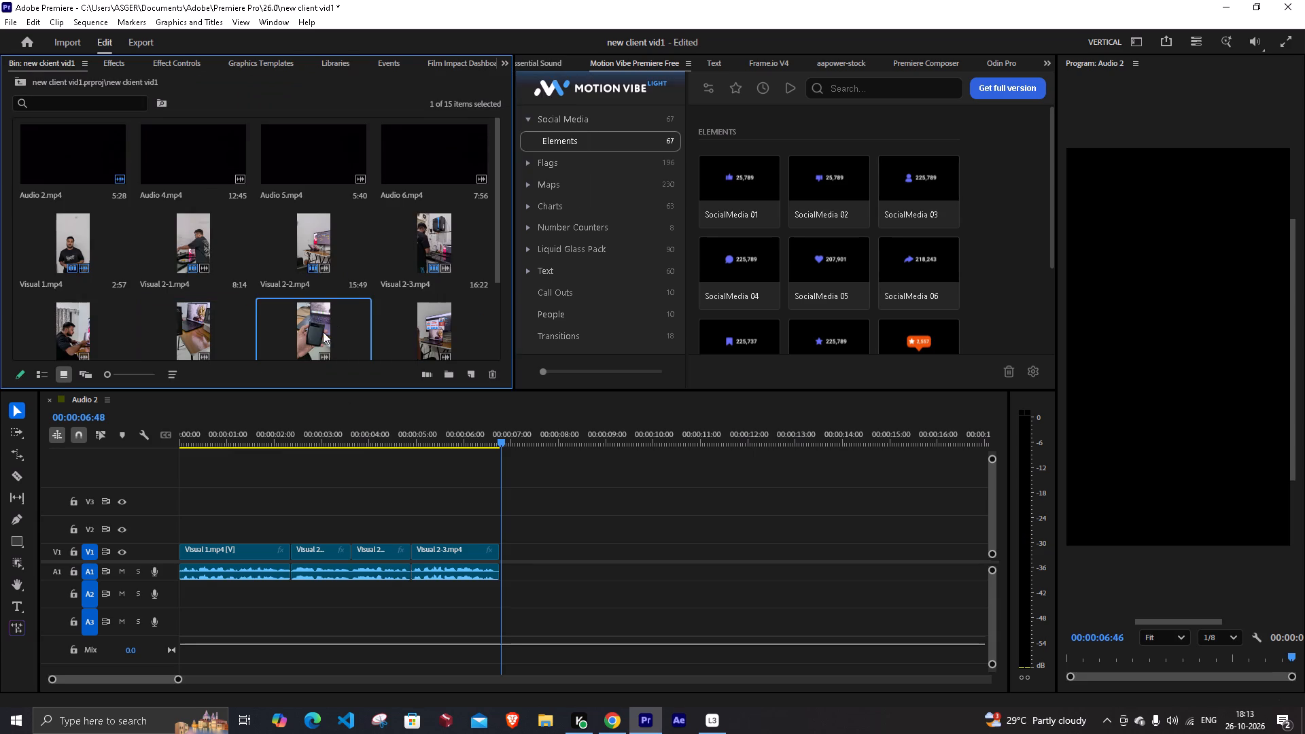
pyautogui.scroll(-1, 371, 300)
pyautogui.doubleClick(442, 224)
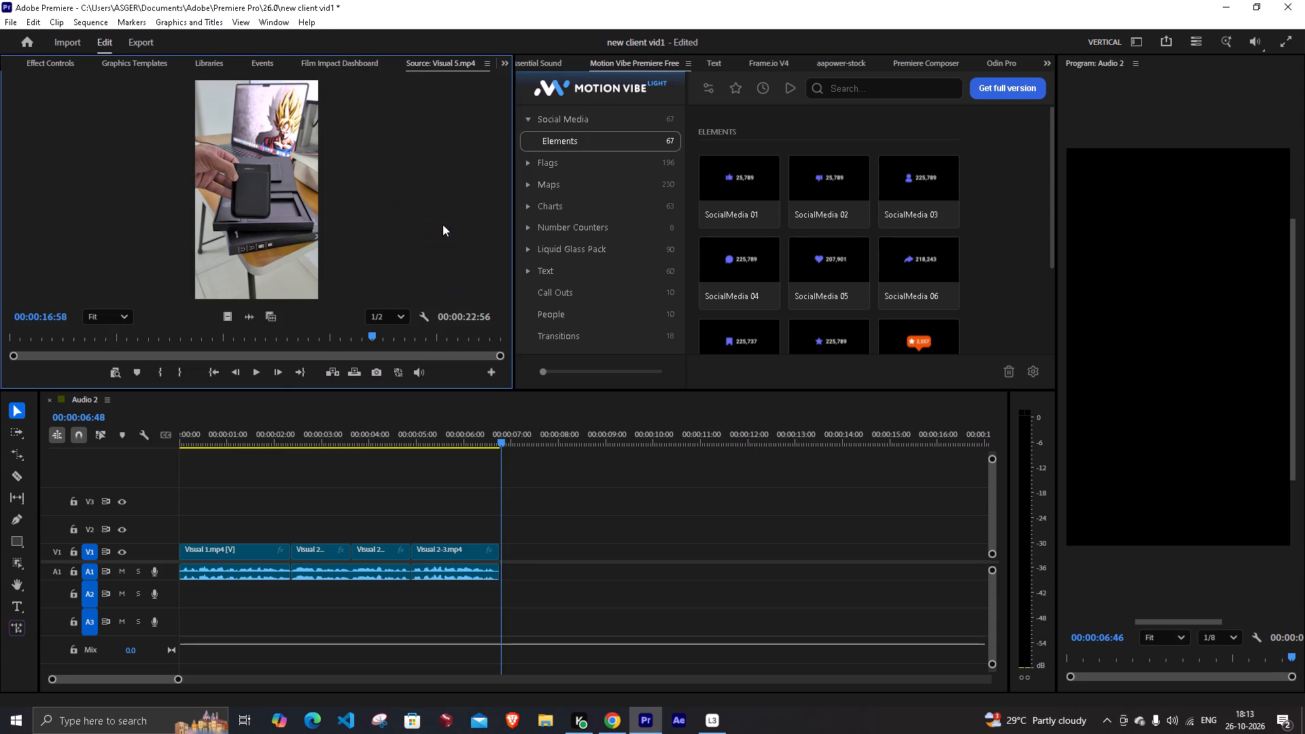
pyautogui.click(258, 374)
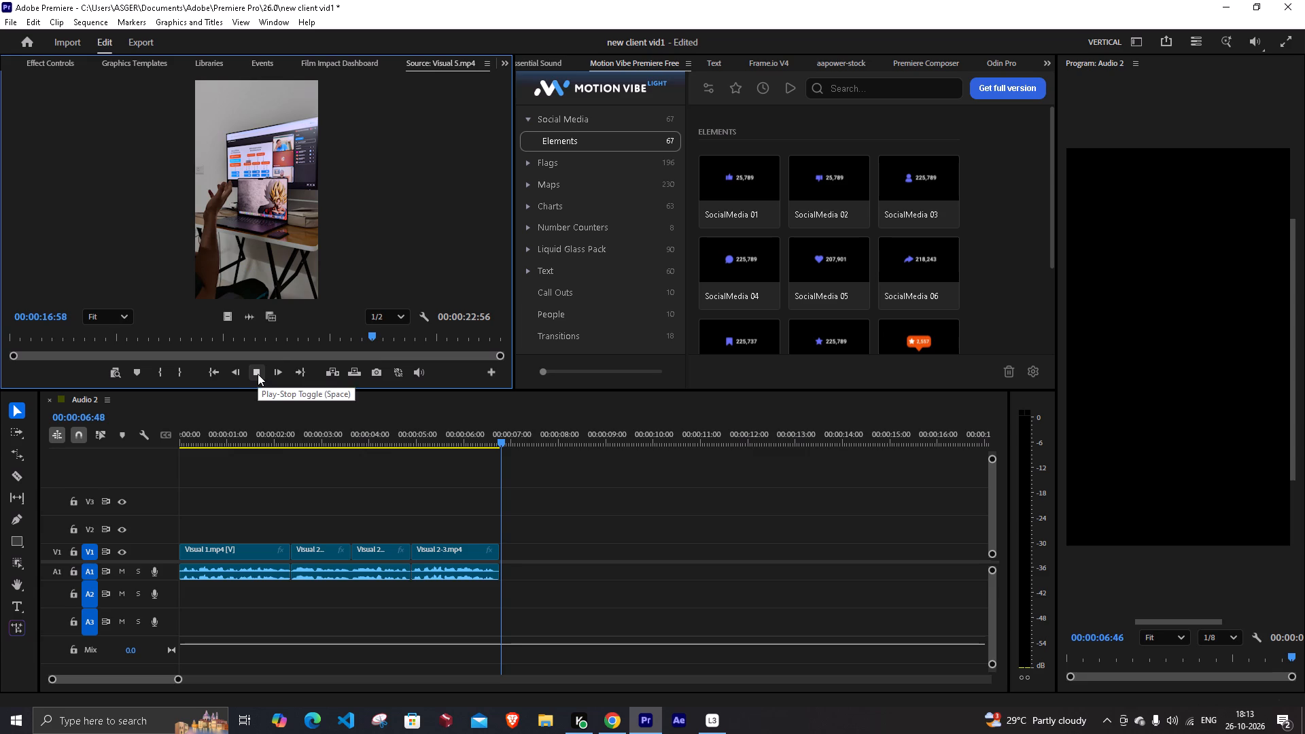
pyautogui.click(258, 374)
pyautogui.click(258, 374)
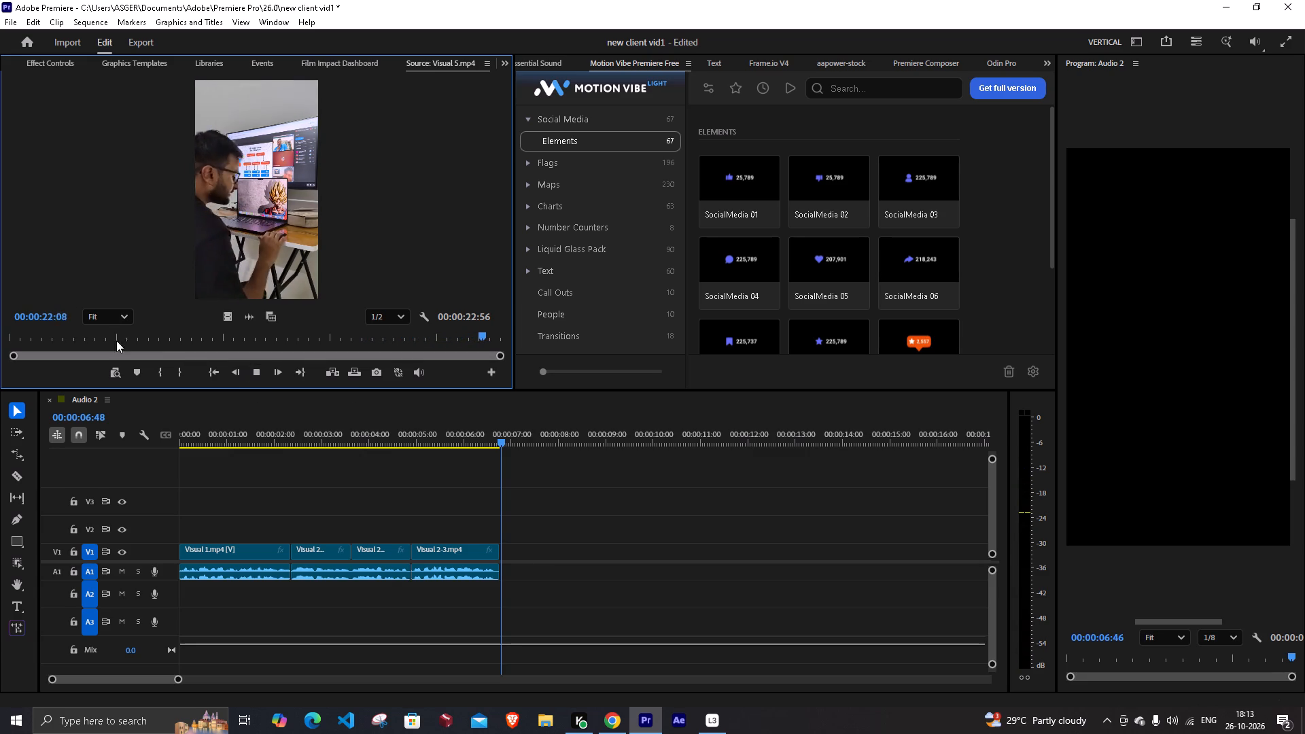
pyautogui.moveTo(20, 334); pyautogui.dragTo(0, 343)
pyautogui.click(255, 369)
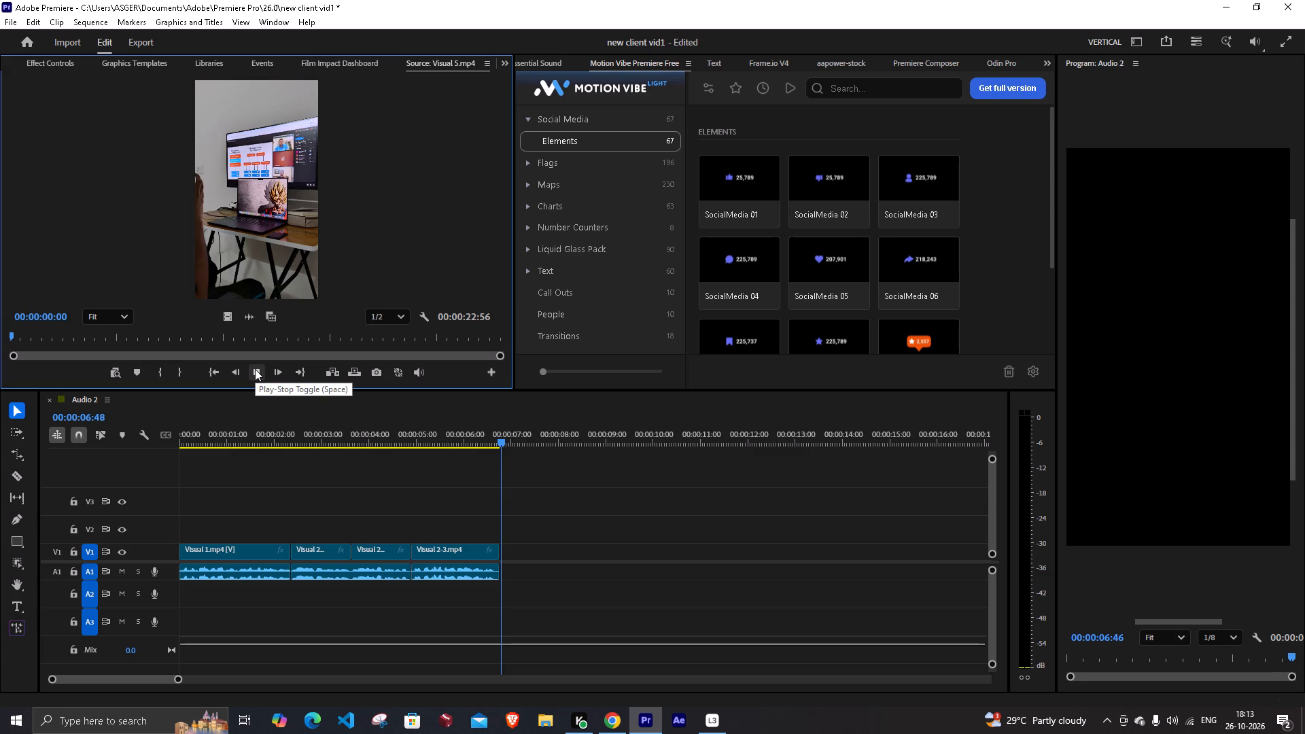
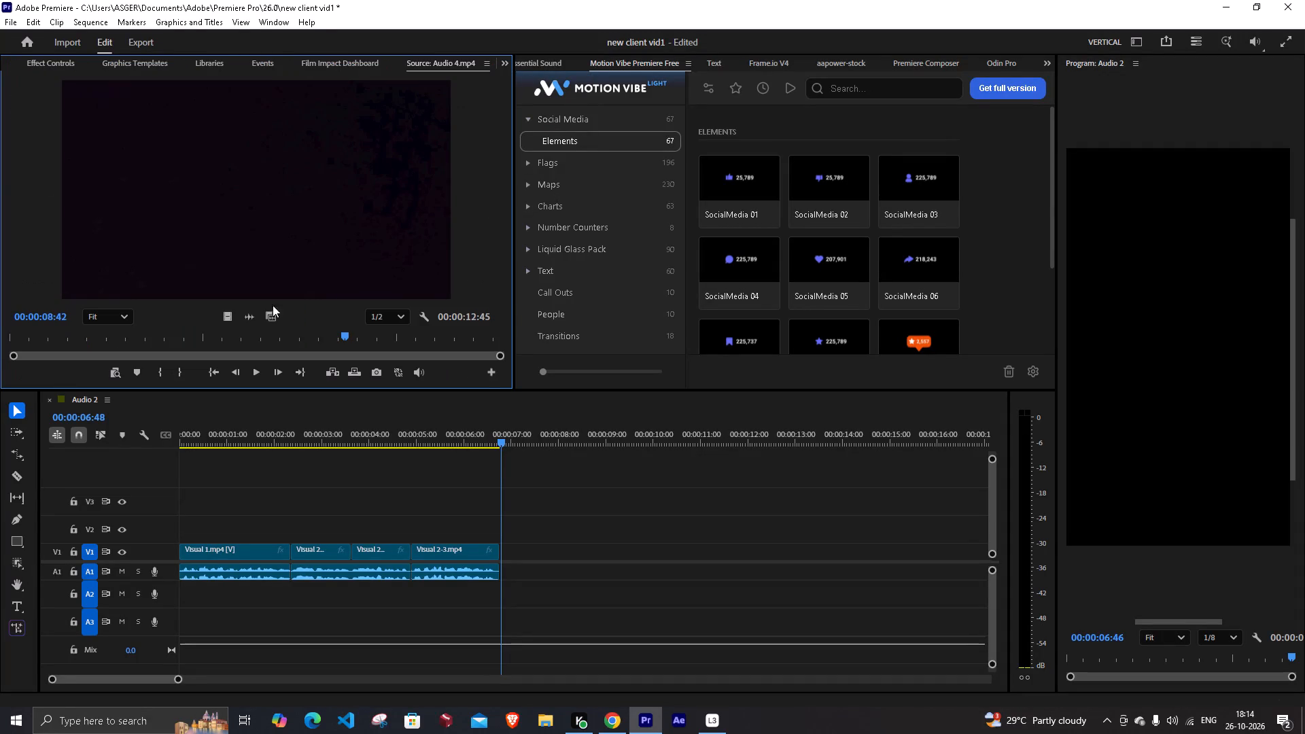
# Play the Audio 4.mp4 voice clip again from its beginning.
pyautogui.moveTo(335, 342); pyautogui.dragTo(0, 344)
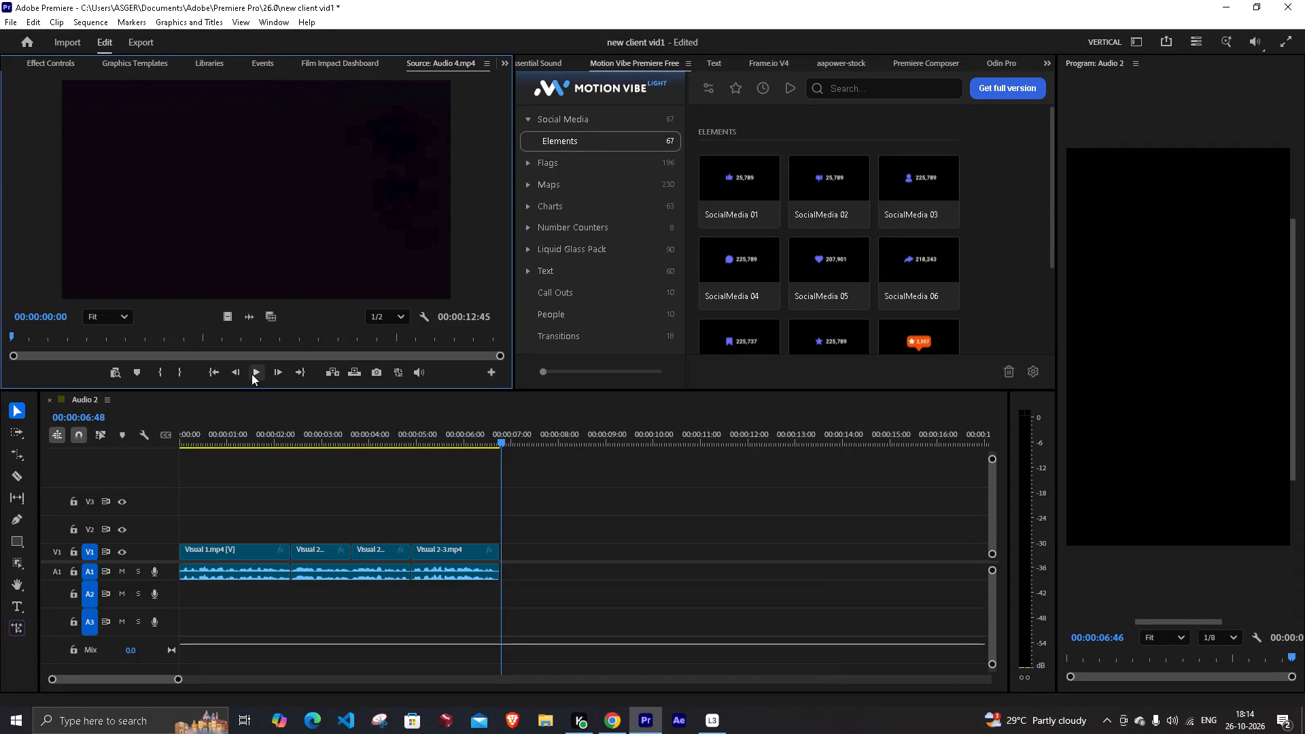
pyautogui.click(252, 374)
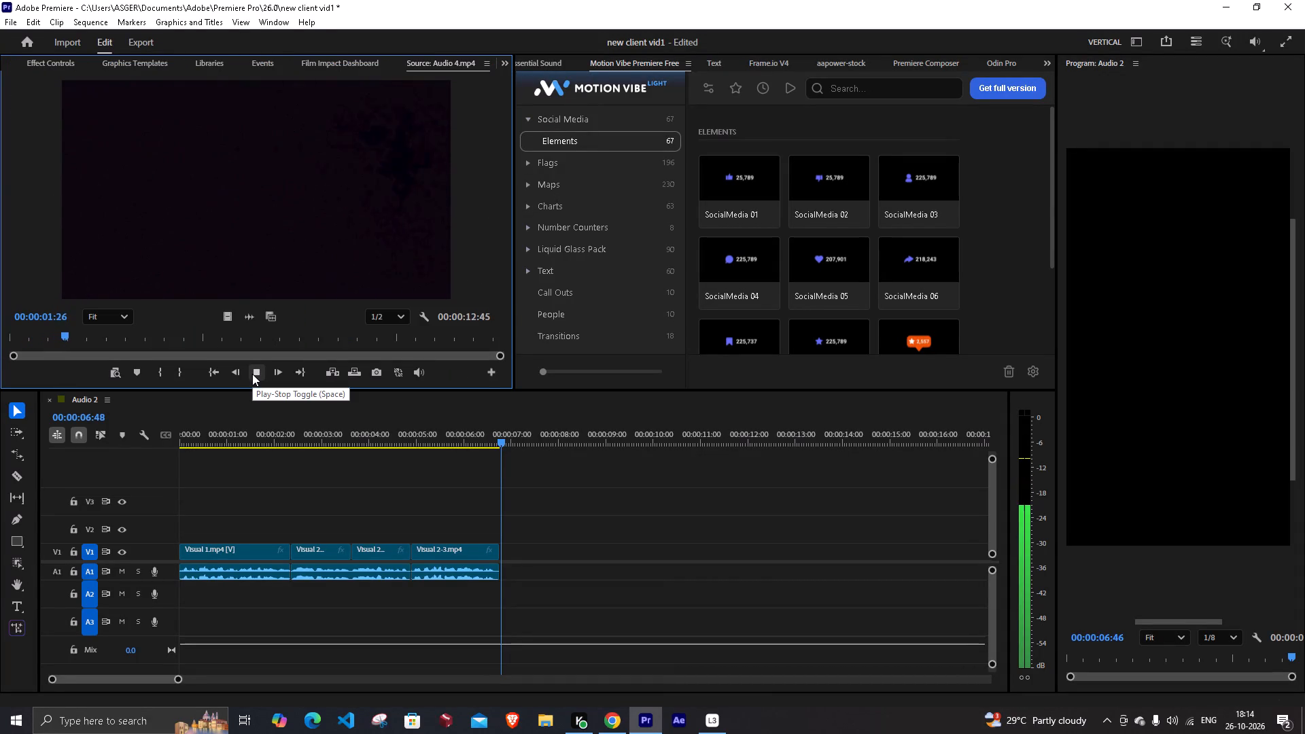
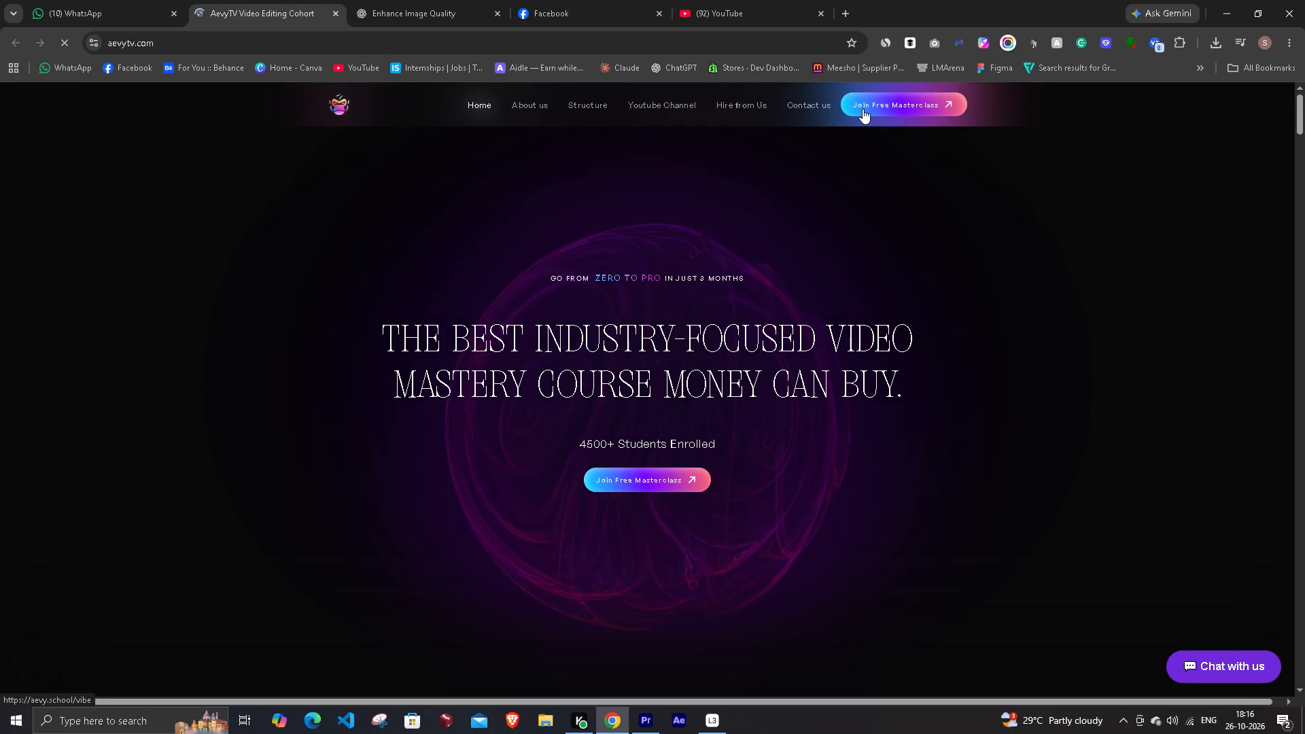
# Look over the AevyTV Video Editing Cohort web page in Chrome and close it.
pyautogui.scroll(-10, 461, 285)
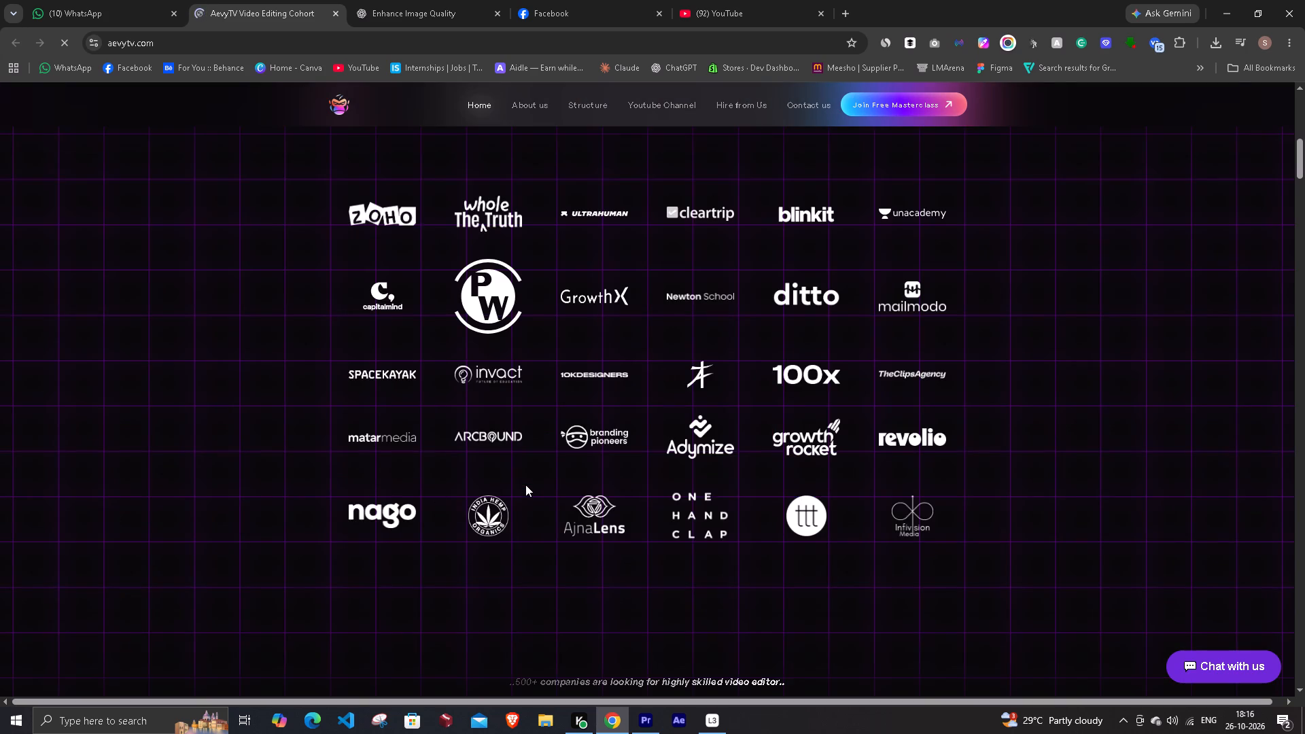
pyautogui.scroll(2, 525, 485)
pyautogui.scroll(3, 542, 427)
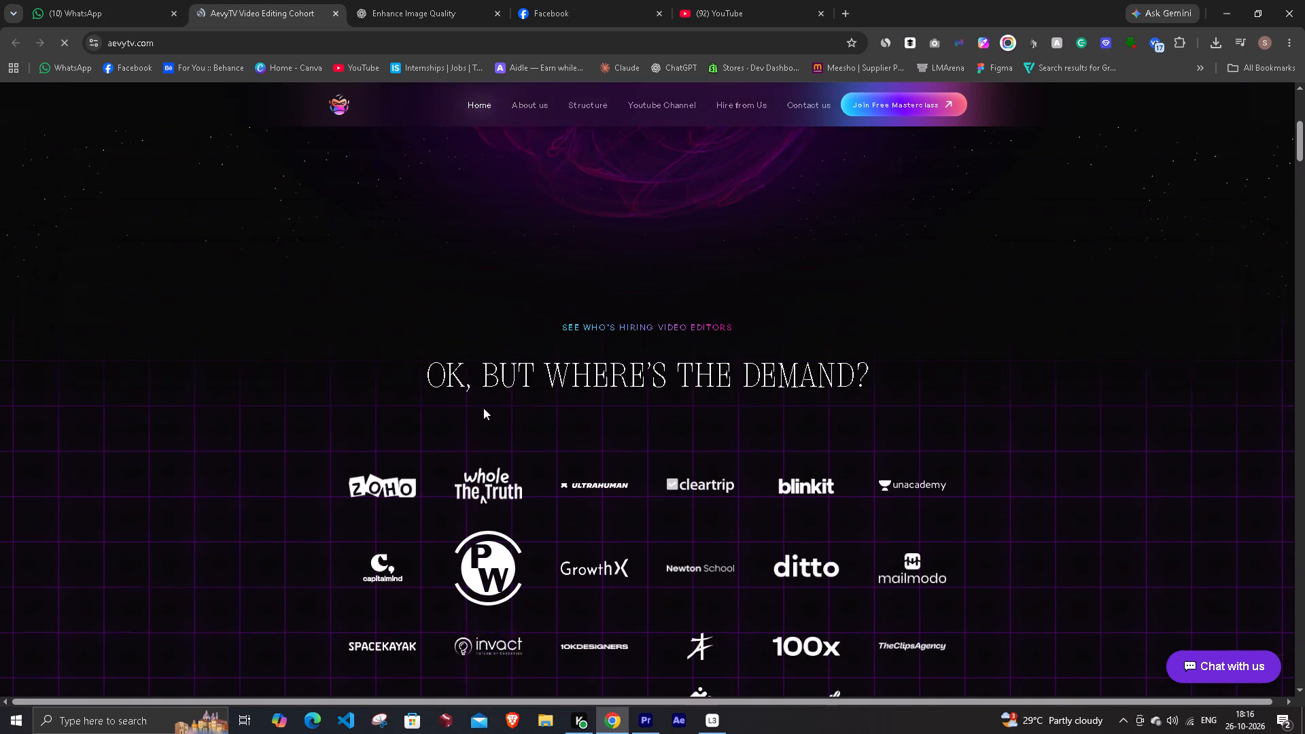
pyautogui.click(332, 10)
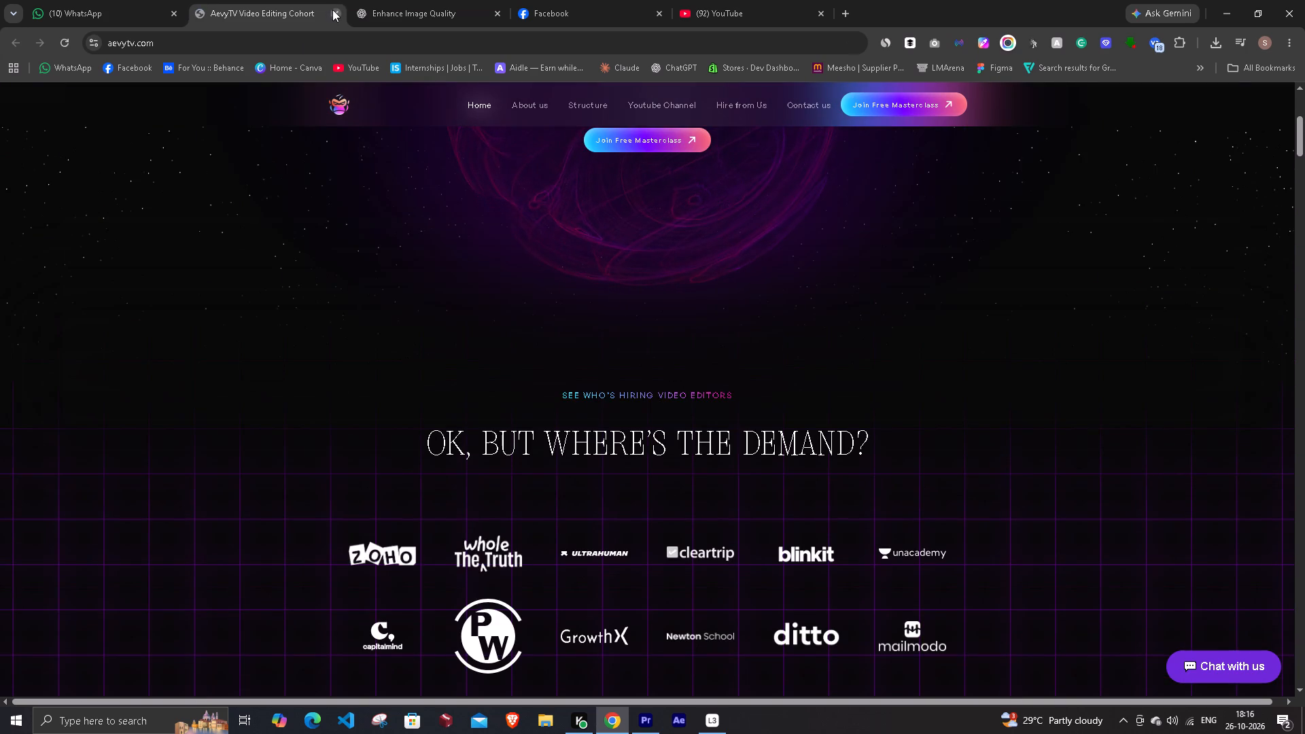